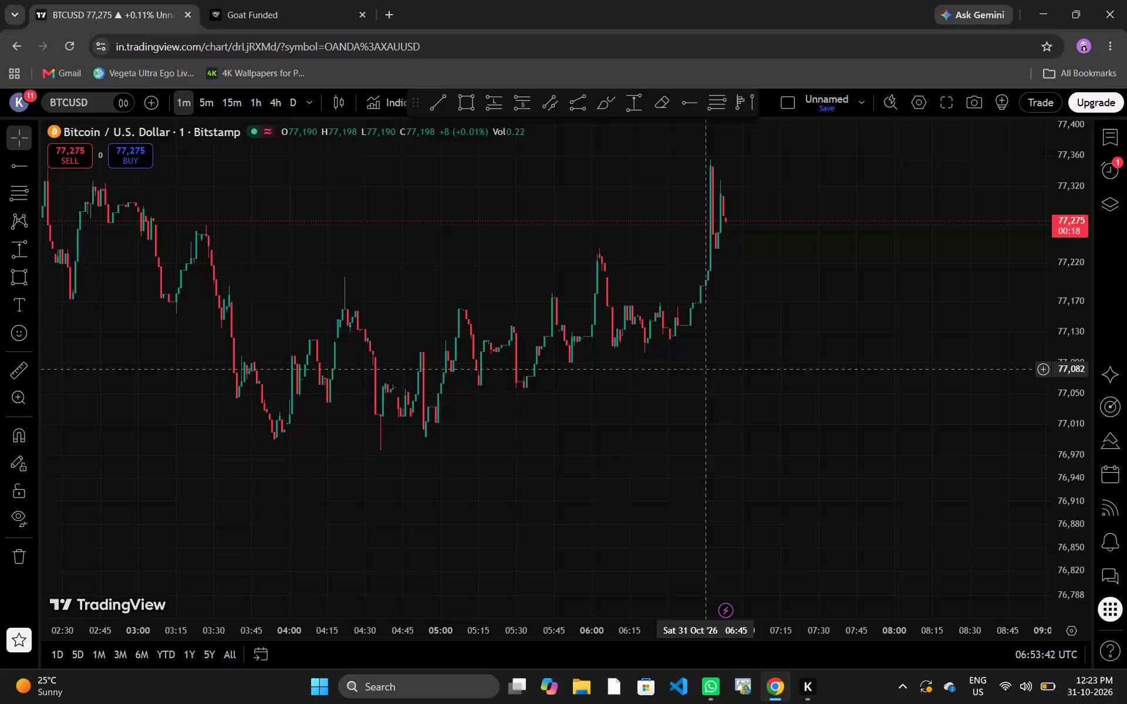
# Switch to Windows Settings and examine the Display page under System, from brightness and scale to the related settings.
pyautogui.click(1003, 673)
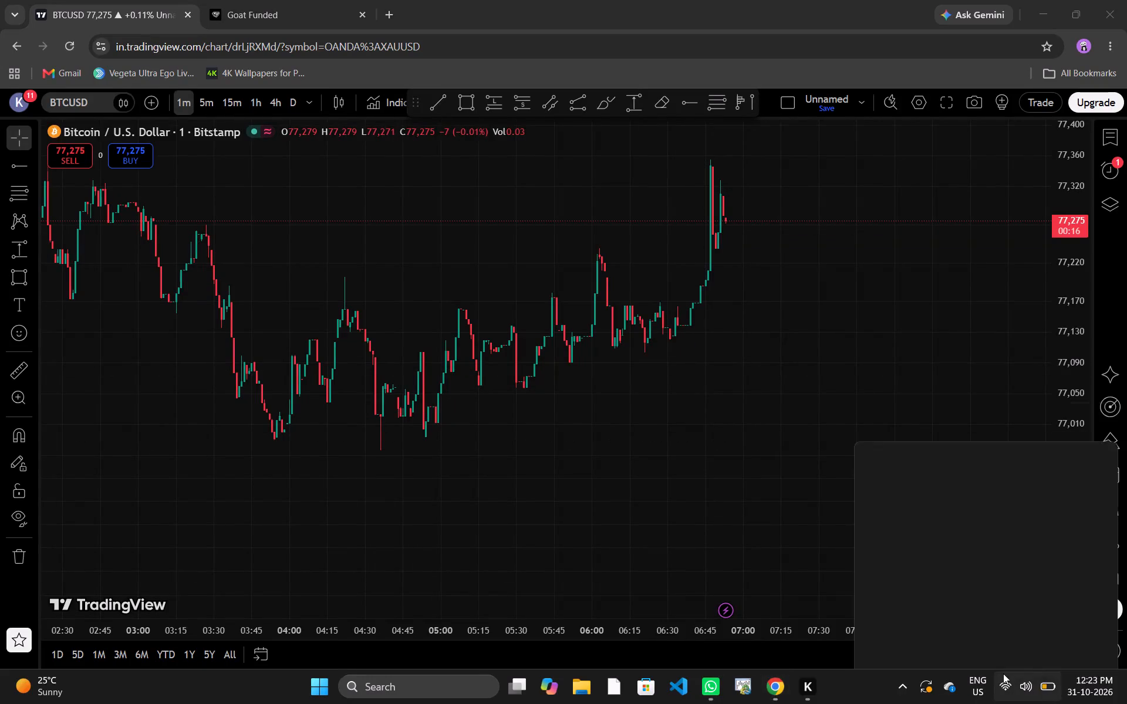
pyautogui.click(1089, 638)
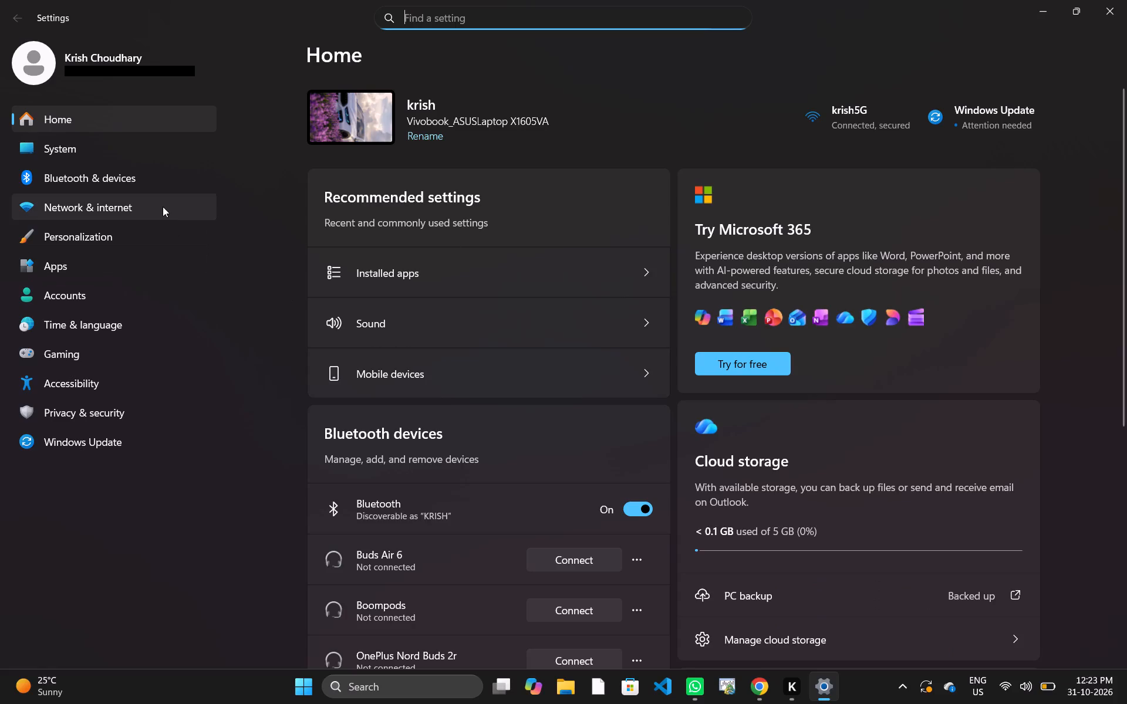
pyautogui.click(114, 155)
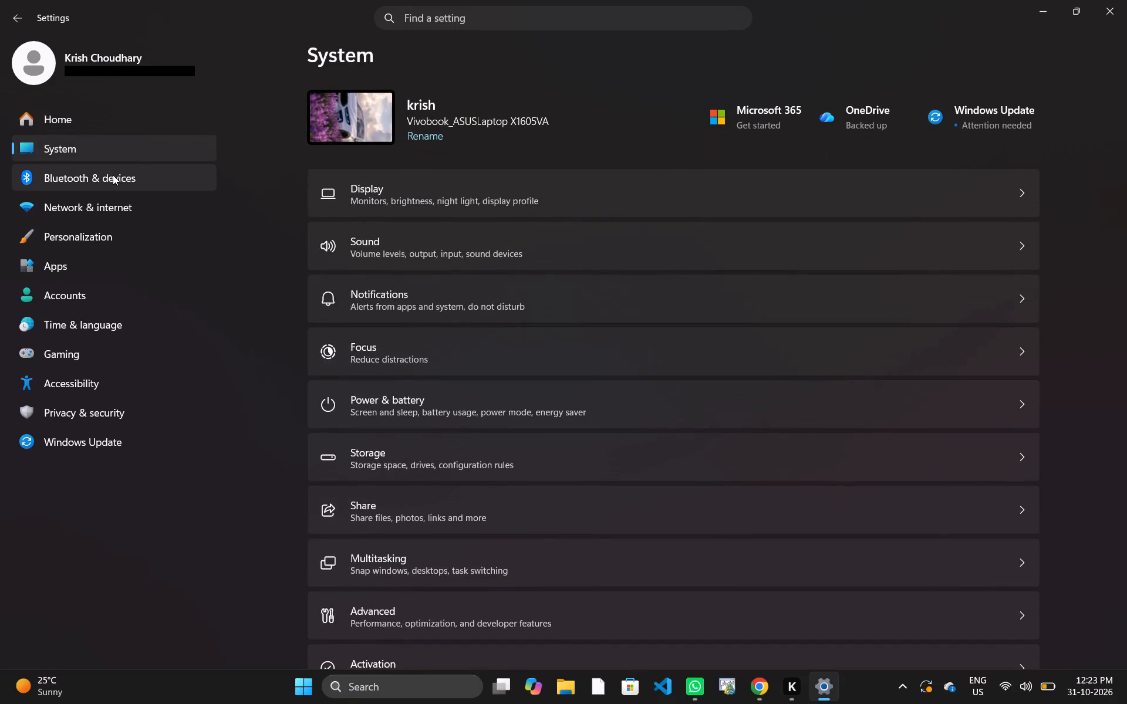
pyautogui.click(346, 194)
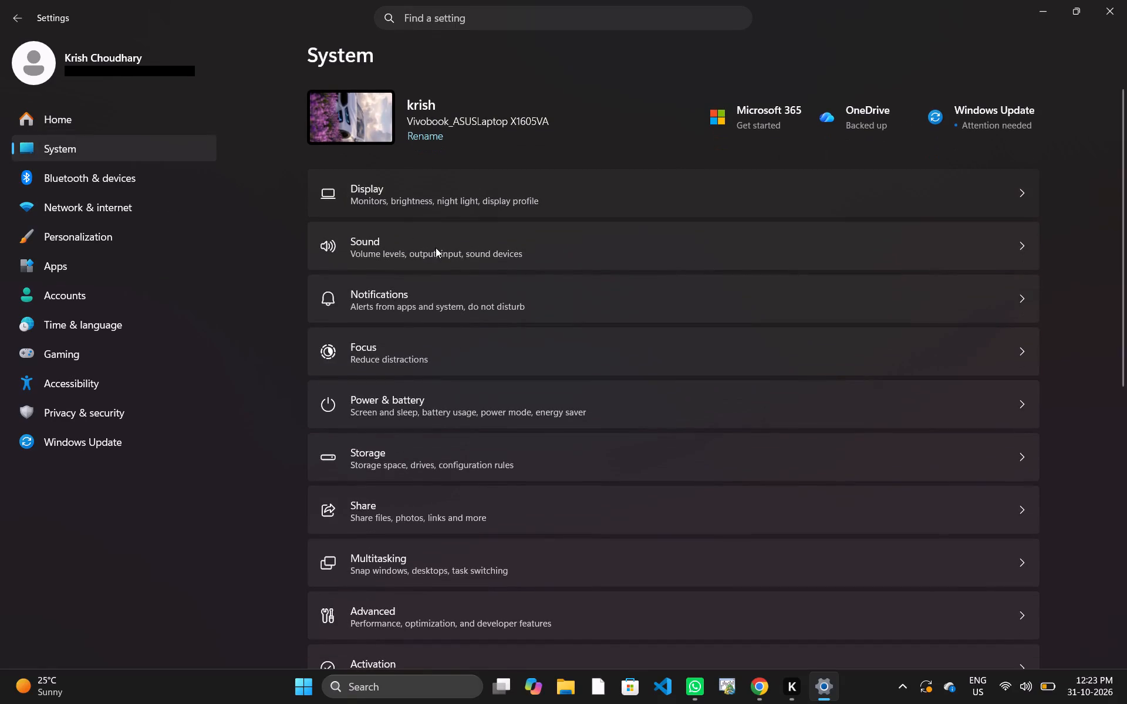
pyautogui.scroll(-2, 446, 270)
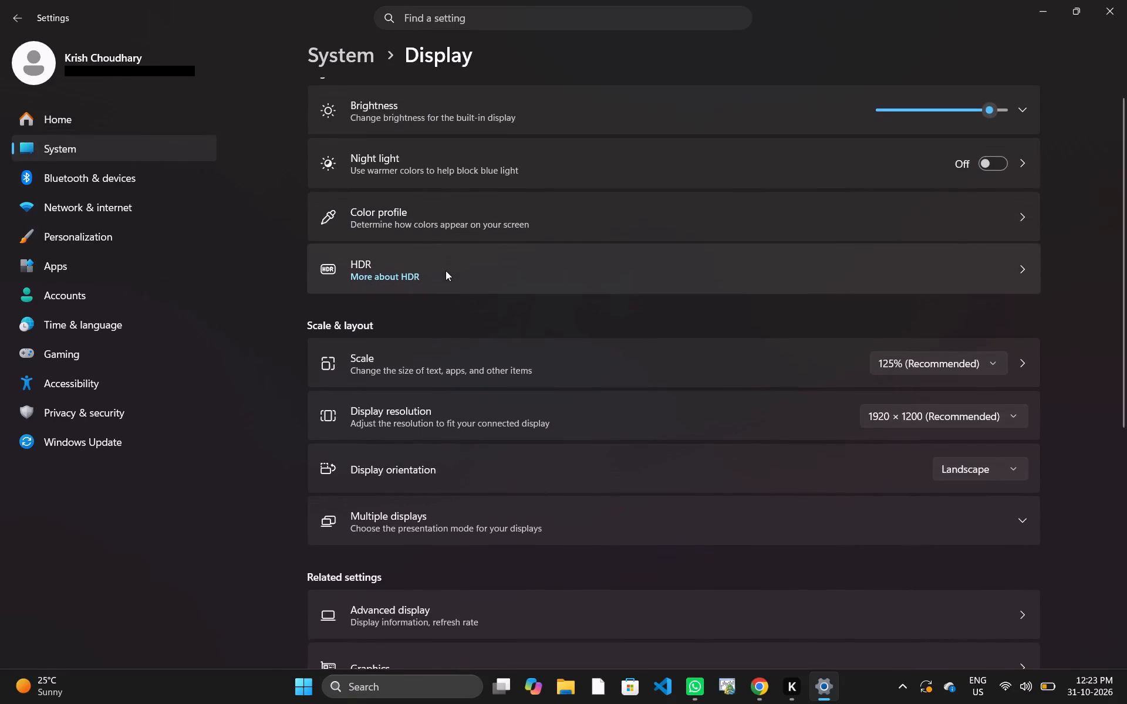
pyautogui.scroll(-2, 446, 270)
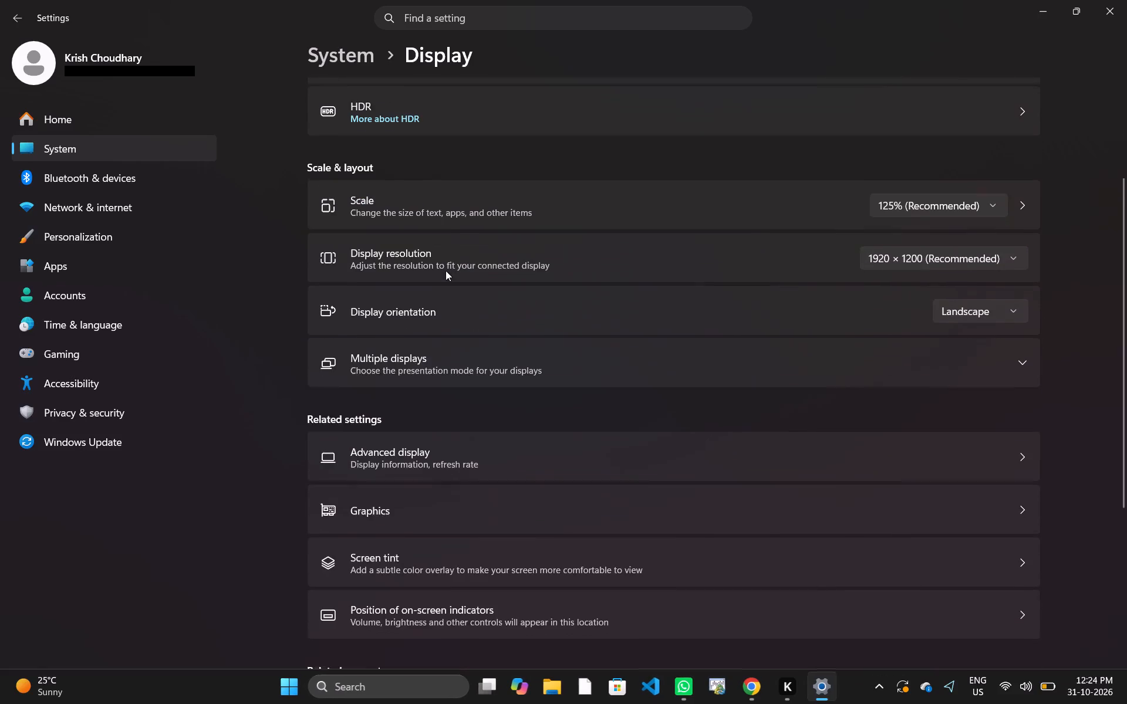
pyautogui.scroll(-1, 446, 270)
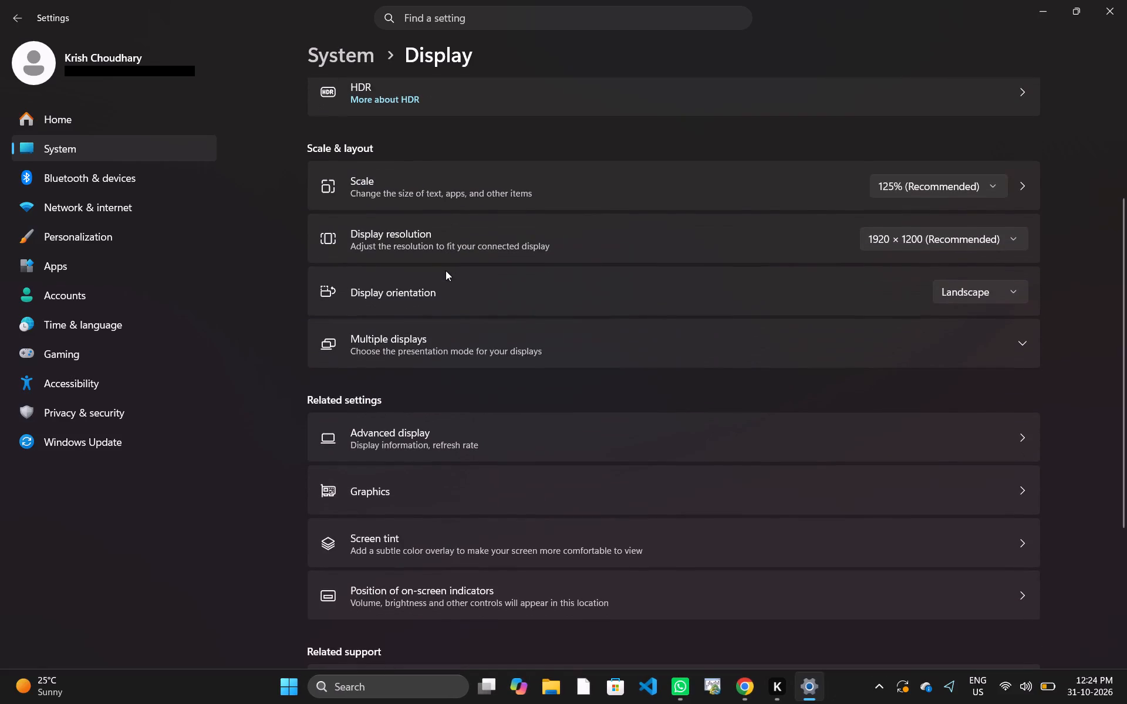
pyautogui.scroll(-2, 446, 270)
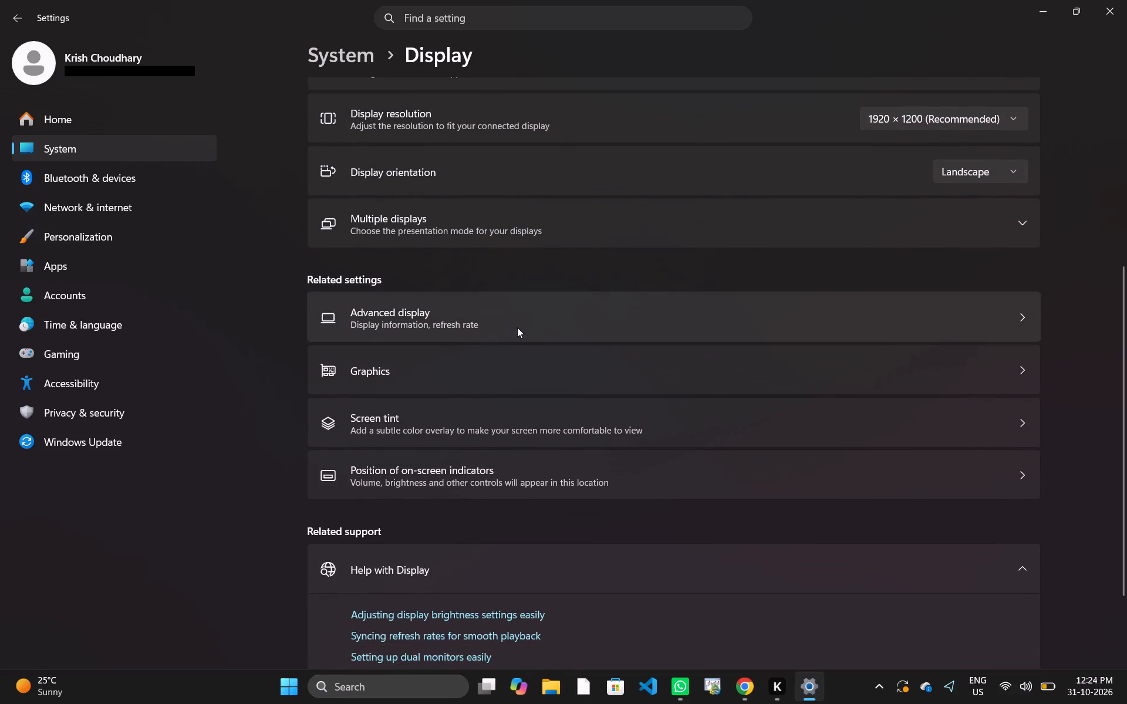
pyautogui.scroll(5, 517, 327)
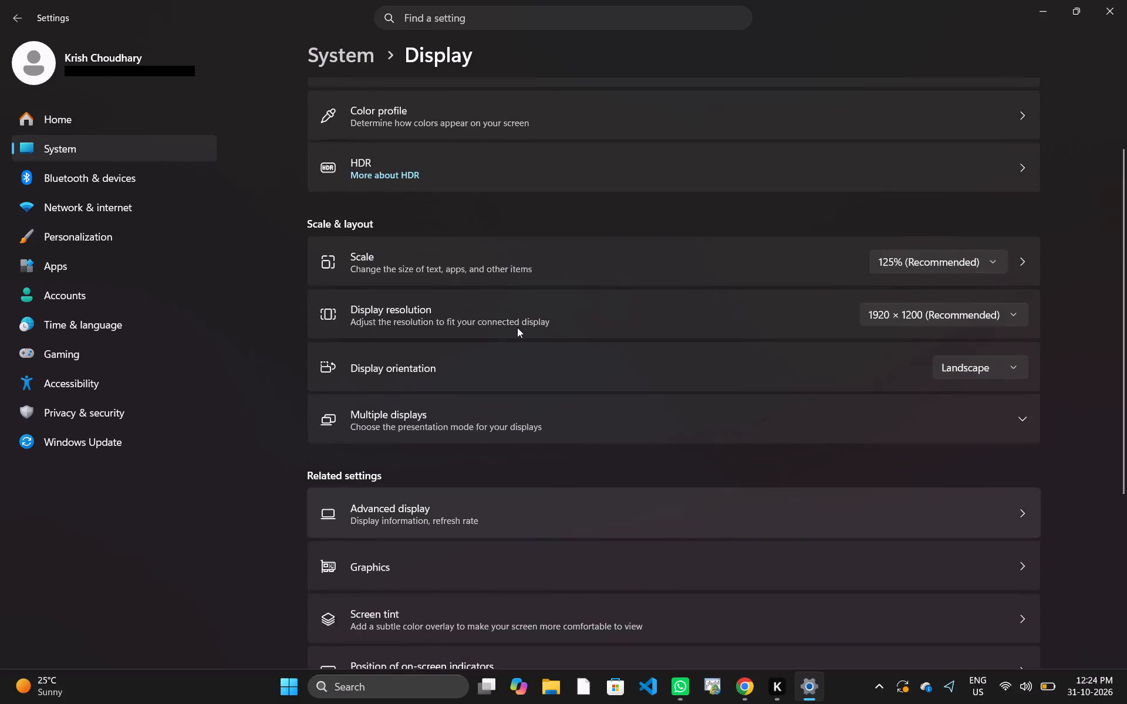
pyautogui.scroll(2, 517, 327)
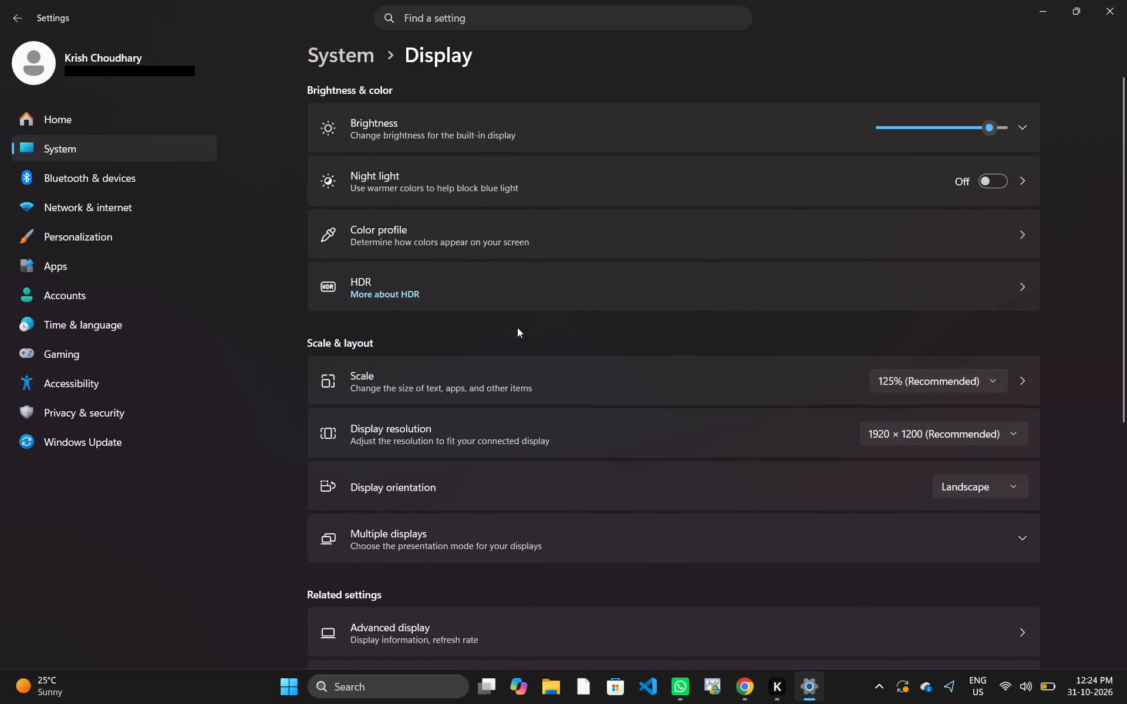
pyautogui.scroll(2, 517, 327)
# Search the settings for "display", open Display settings and look through the page down to its related support section.
pyautogui.click(555, 22)
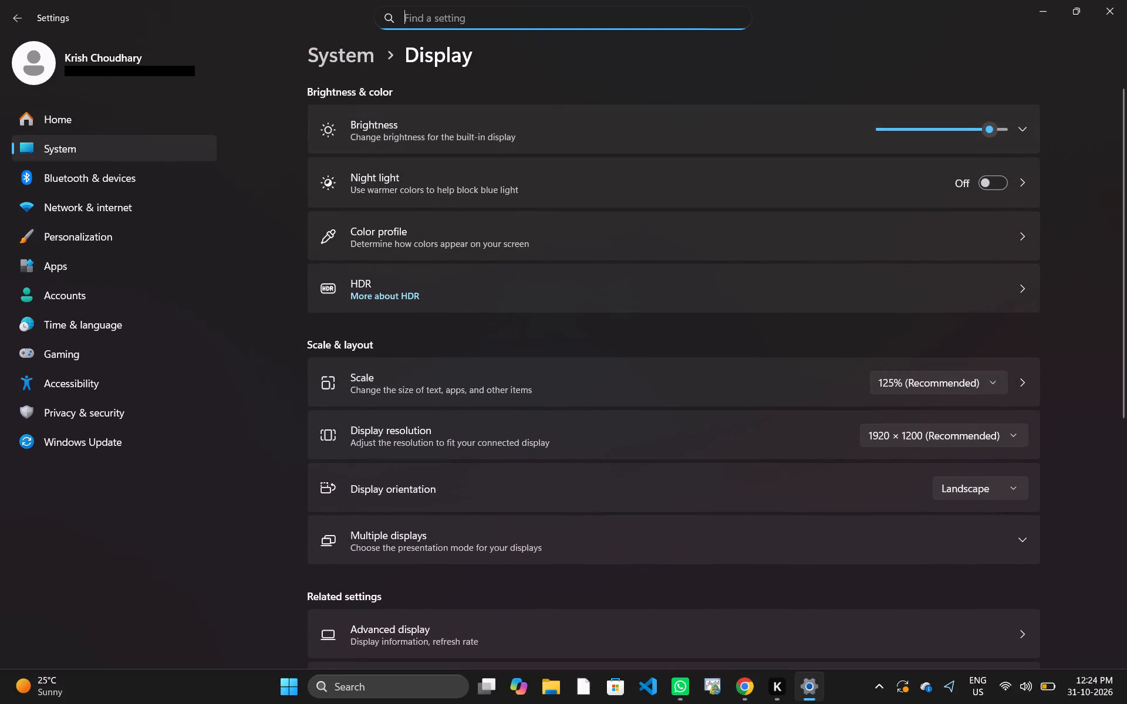
pyautogui.press('d')
pyautogui.write('is')
pyautogui.write('pl')
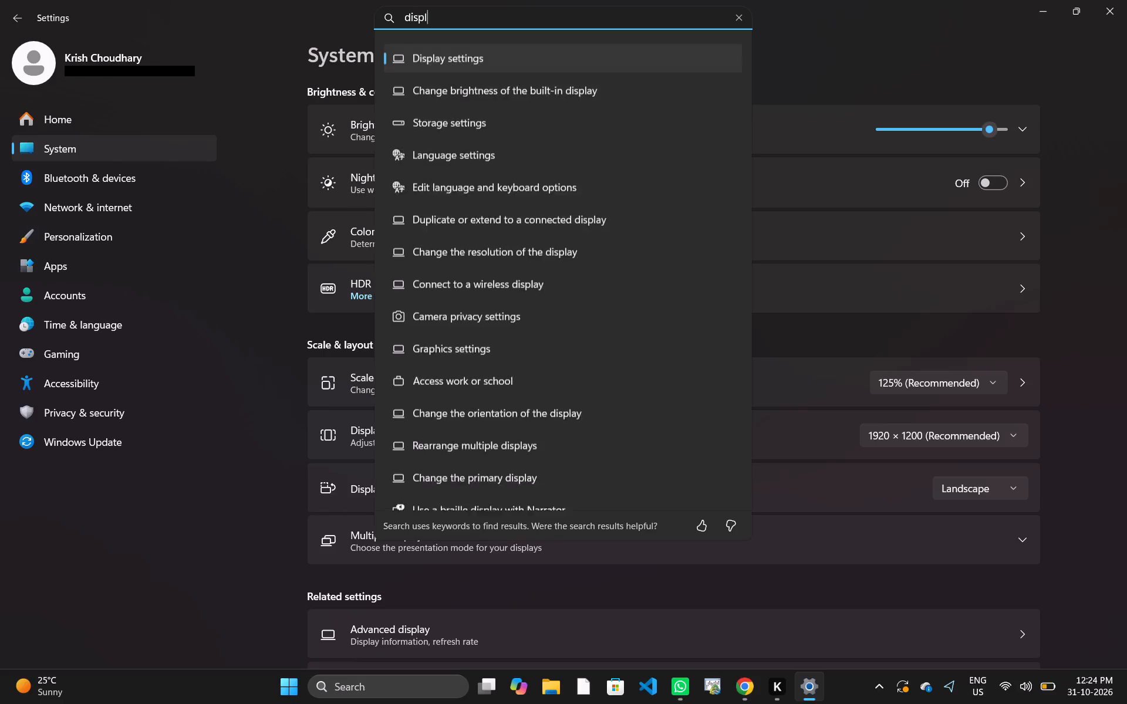
pyautogui.press('a')
pyautogui.press('y')
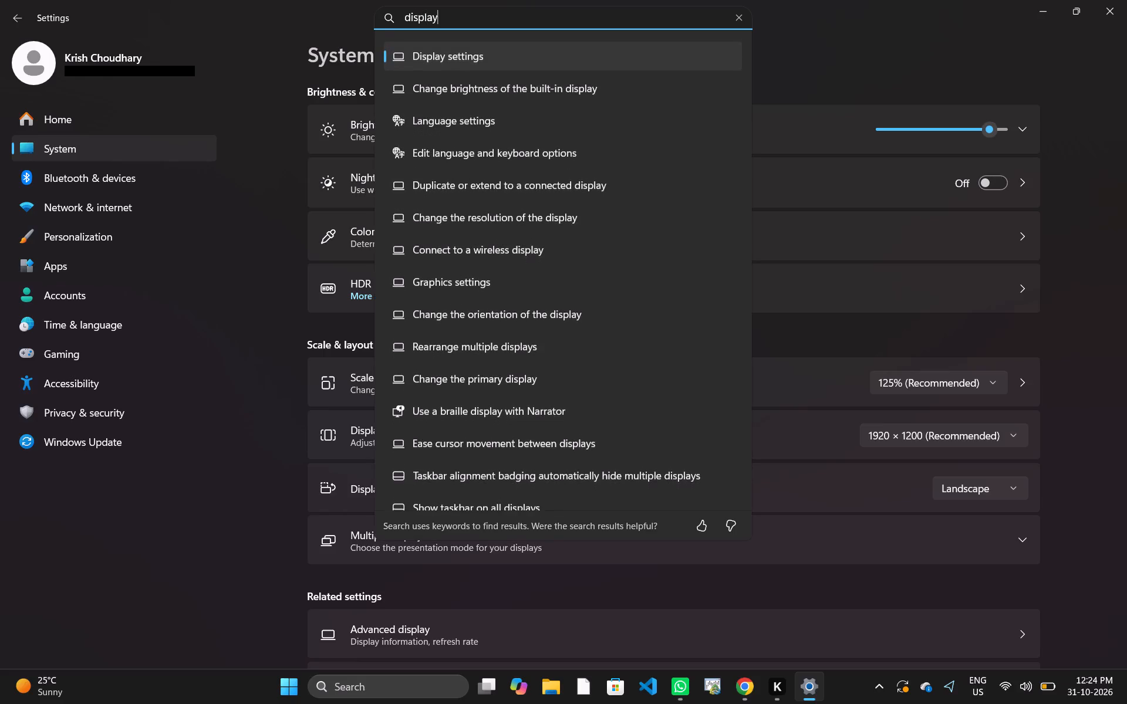
pyautogui.press('space')
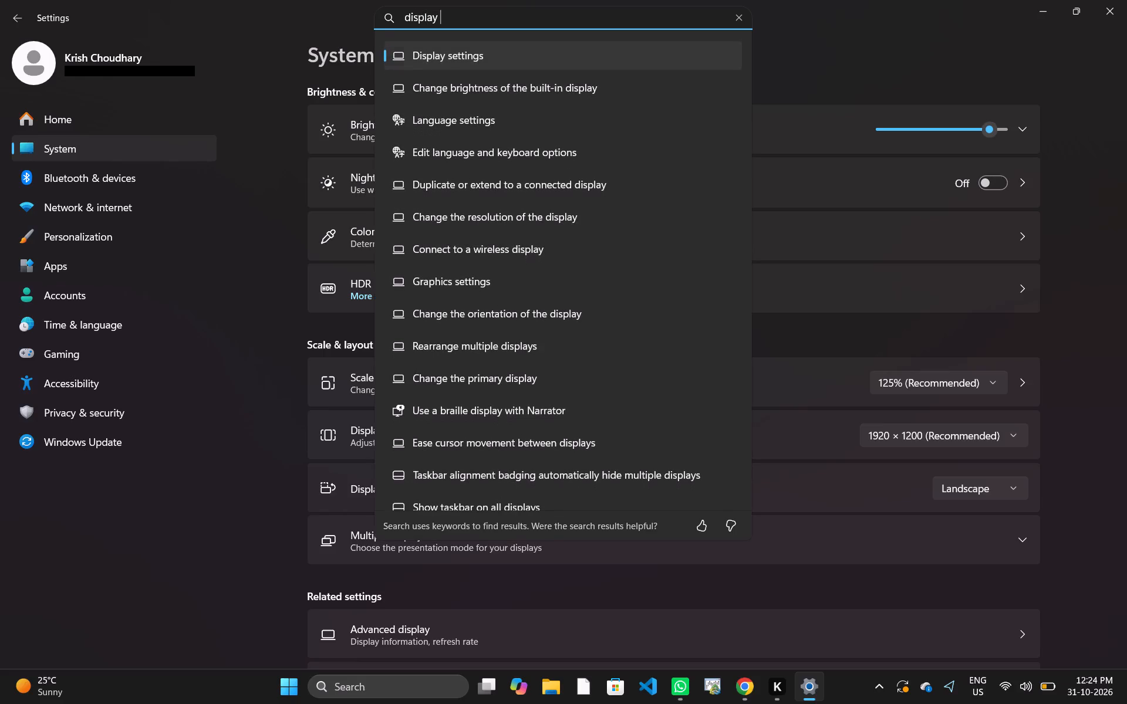
pyautogui.write('ti')
pyautogui.press('BackSpace')
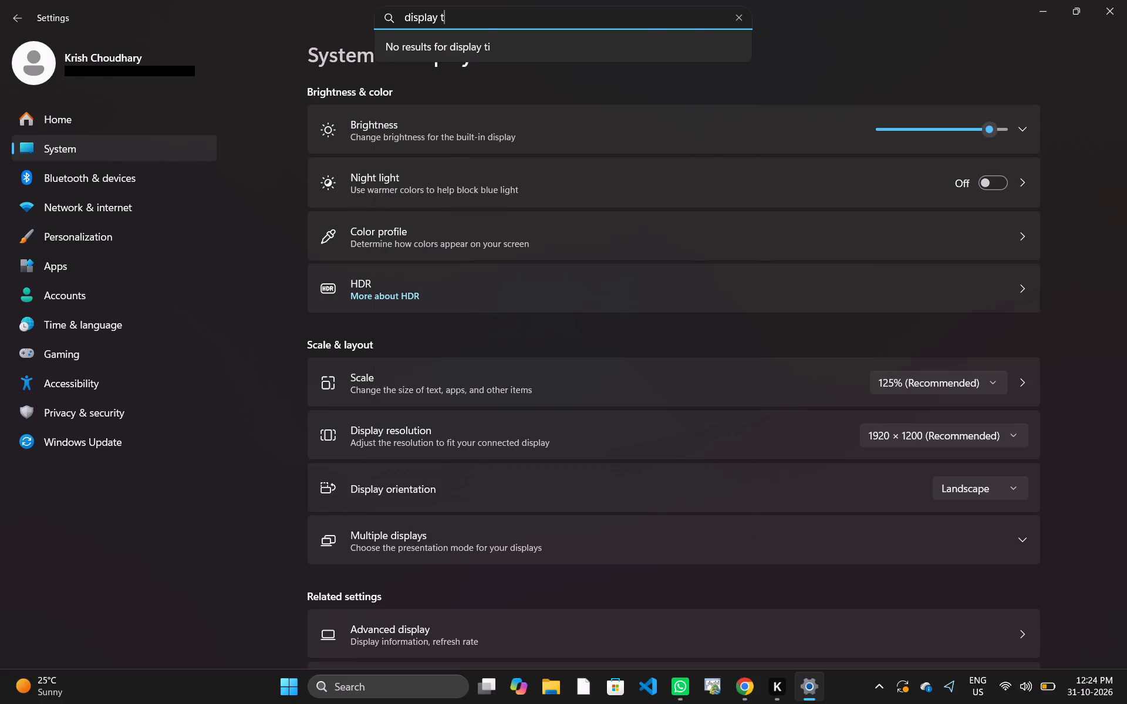
pyautogui.press('BackSpace')
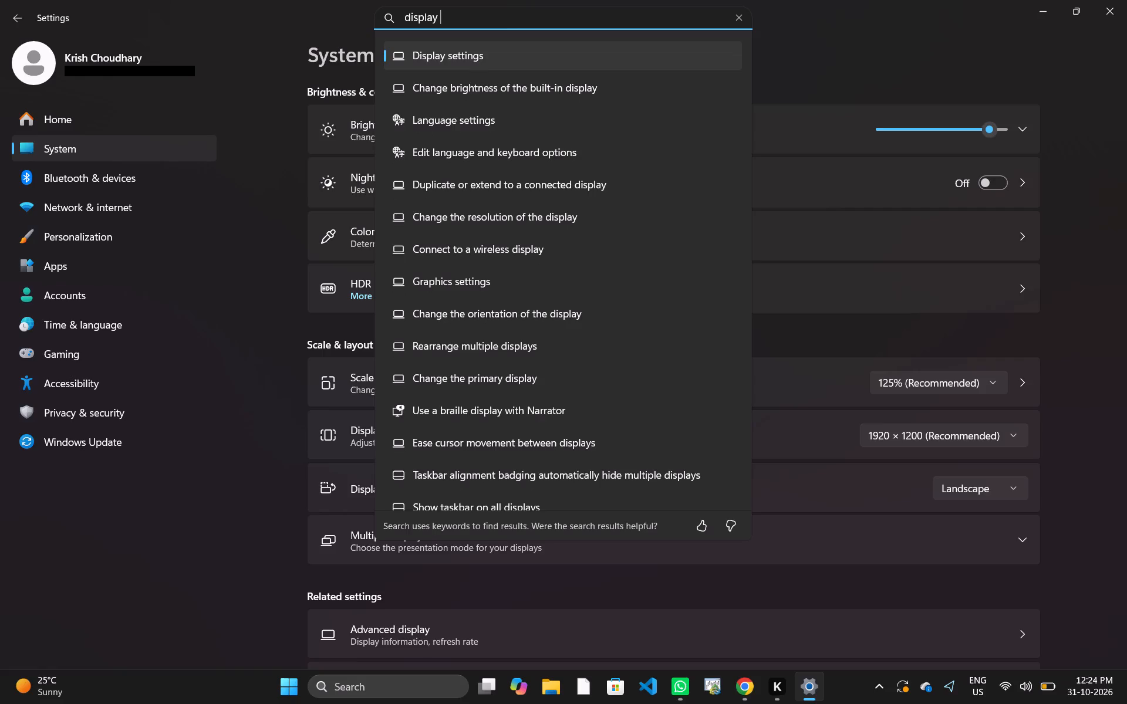
pyautogui.click(508, 57)
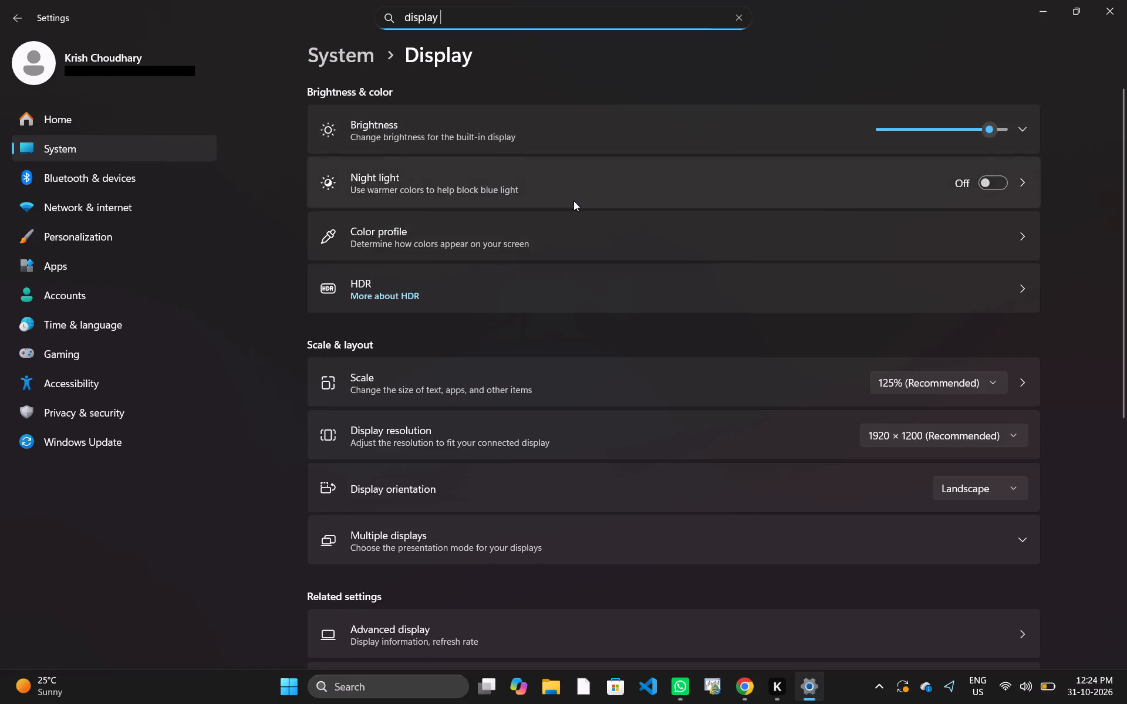
pyautogui.scroll(-6, 573, 201)
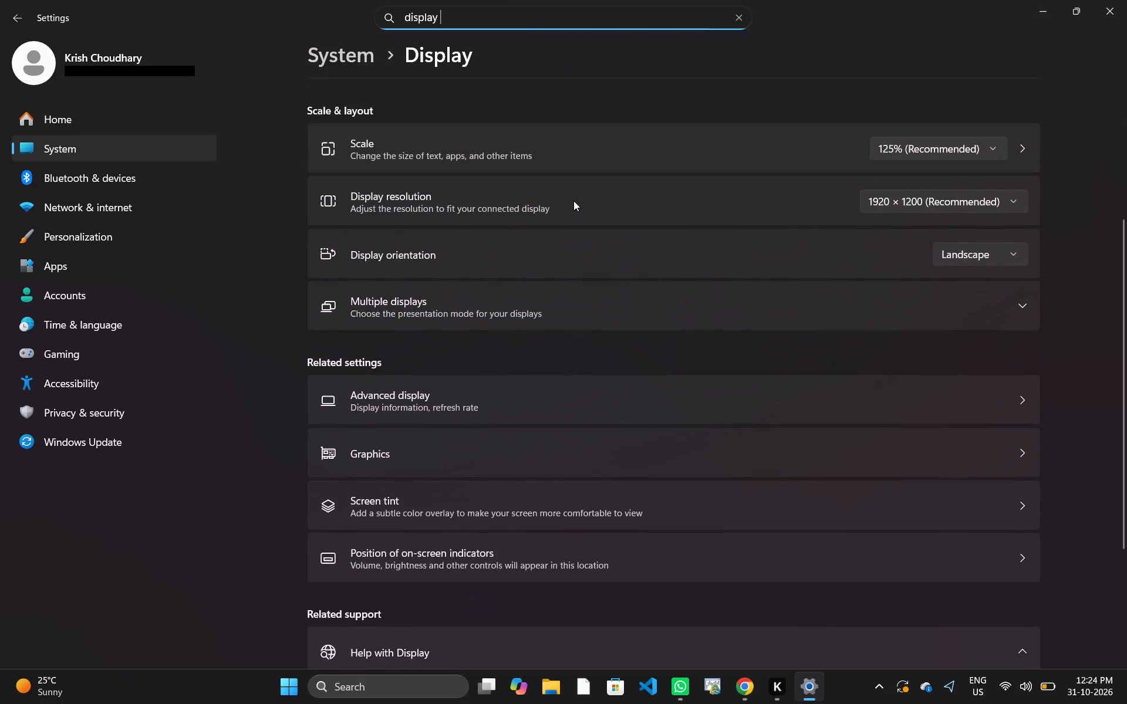
pyautogui.scroll(-2, 573, 201)
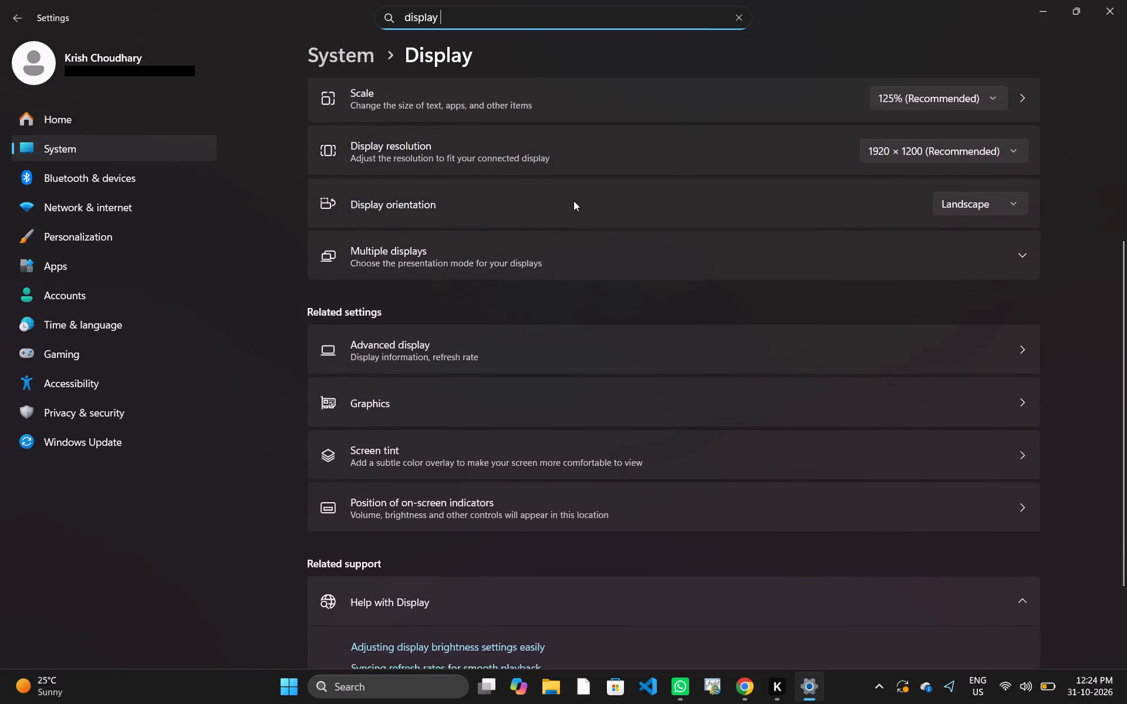
pyautogui.scroll(-1, 573, 201)
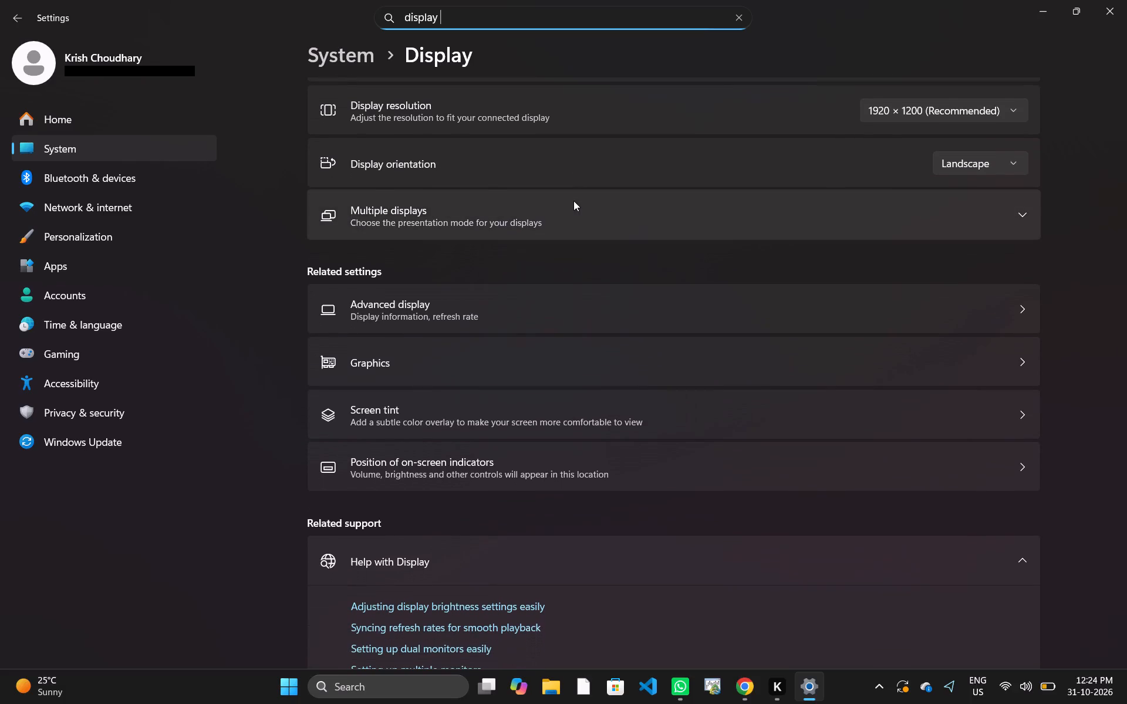
pyautogui.scroll(-2, 573, 201)
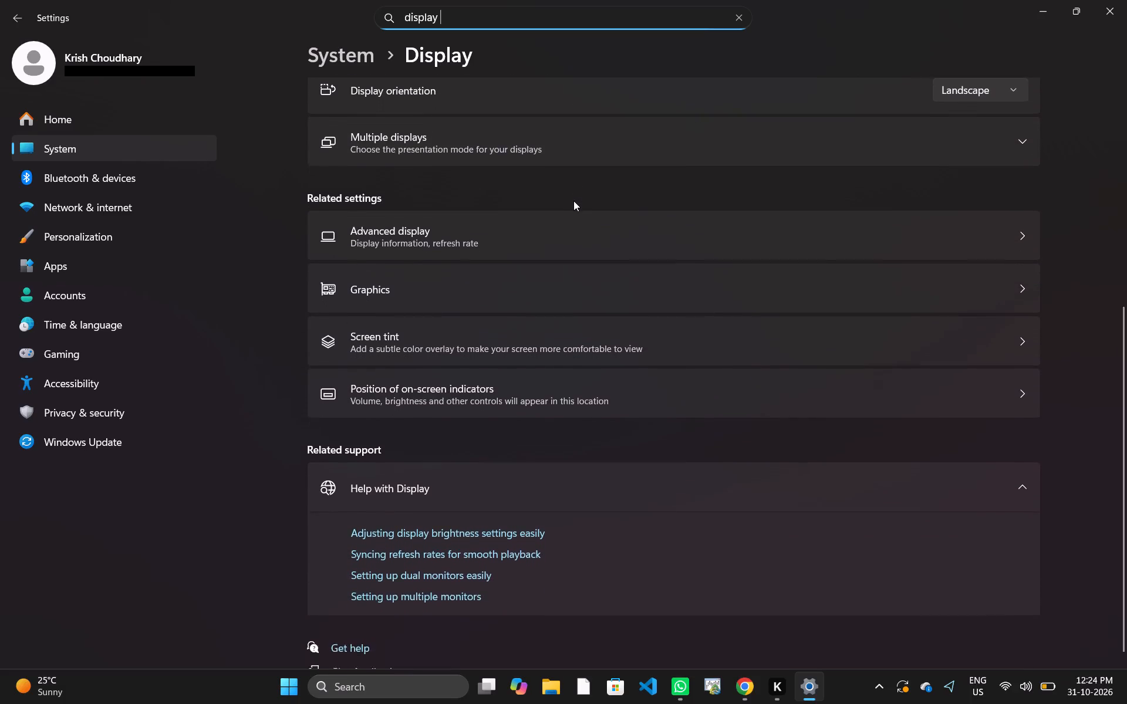
pyautogui.scroll(-1, 573, 201)
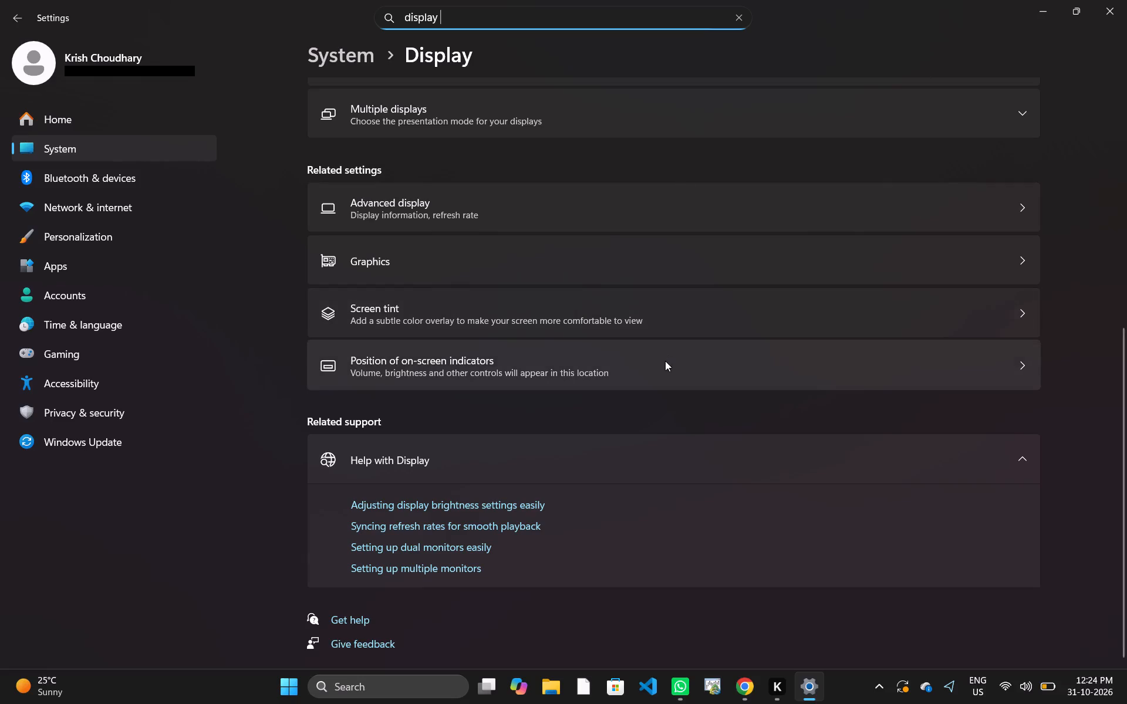
# Examine the Speech page under Time & language, then return to the Time & language overview.
pyautogui.click(150, 316)
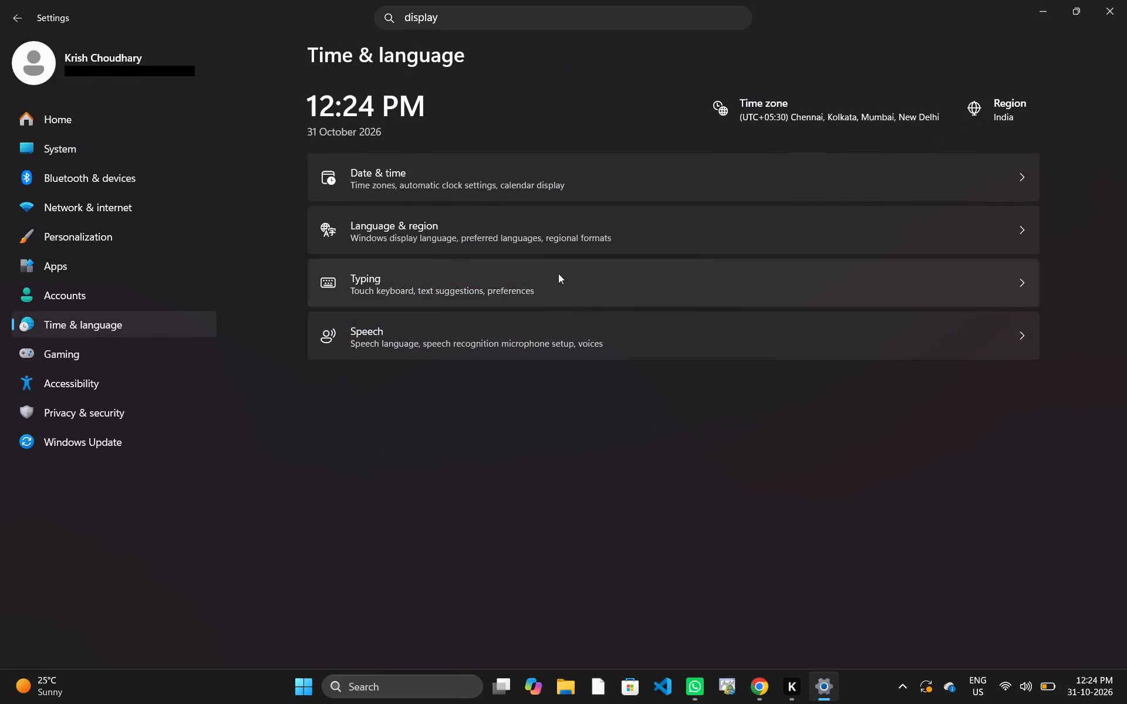
pyautogui.click(572, 346)
pyautogui.scroll(1, 572, 346)
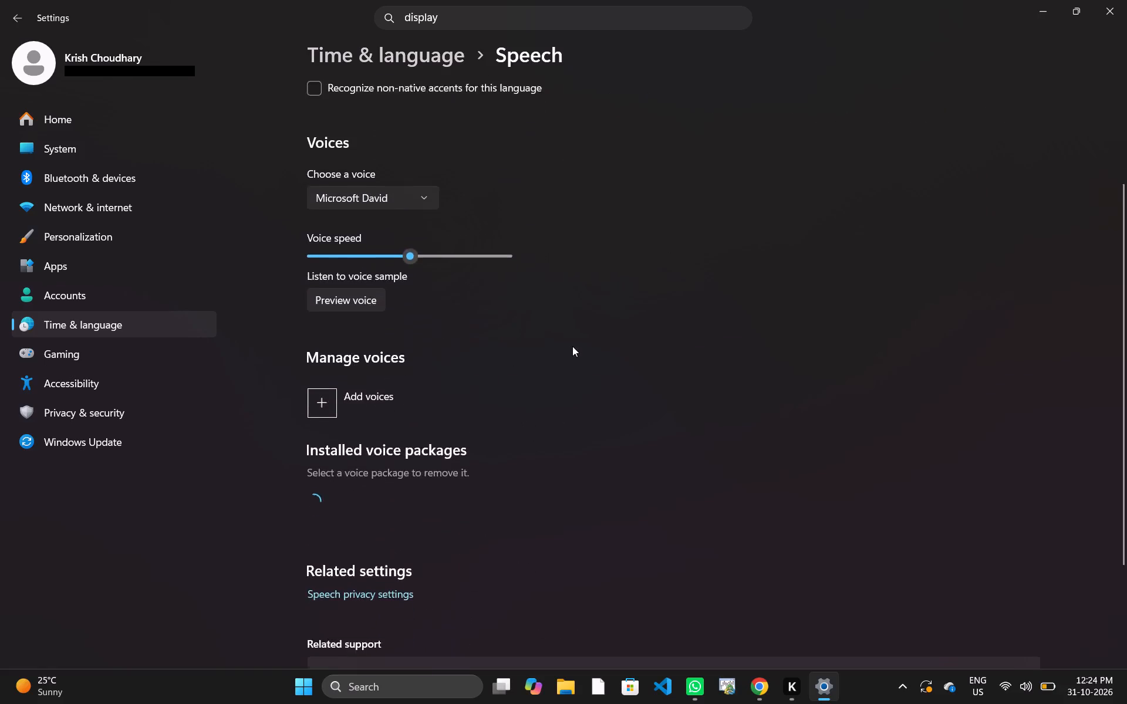
pyautogui.scroll(1, 572, 346)
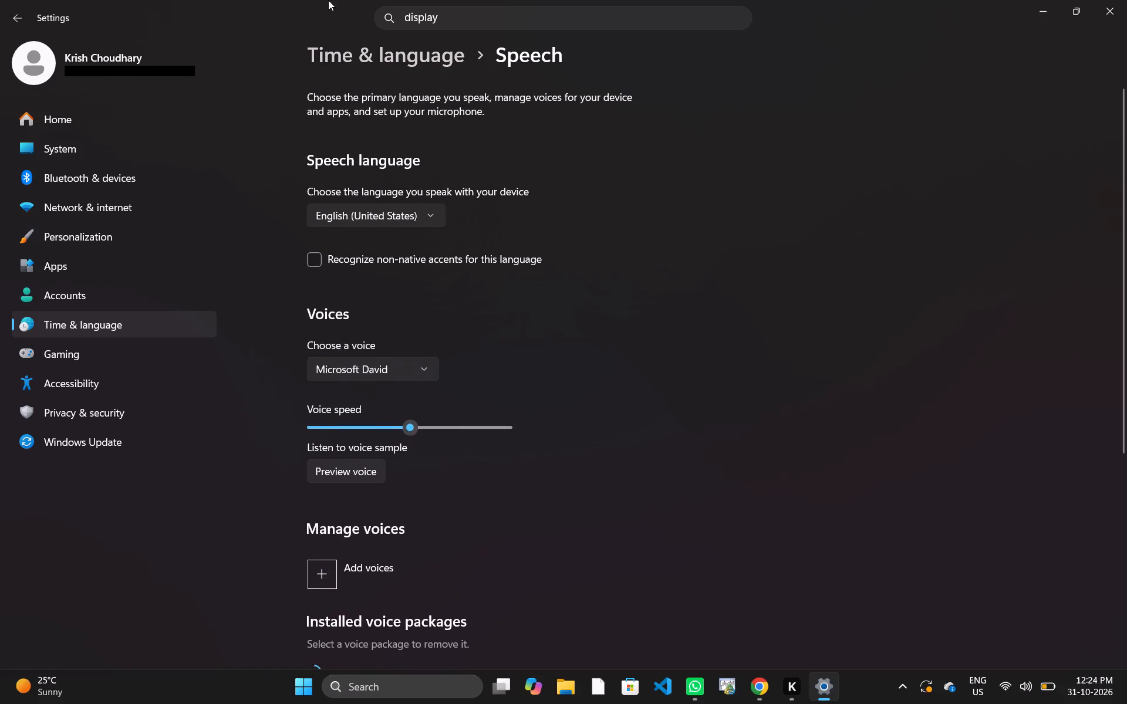
pyautogui.click(21, 18)
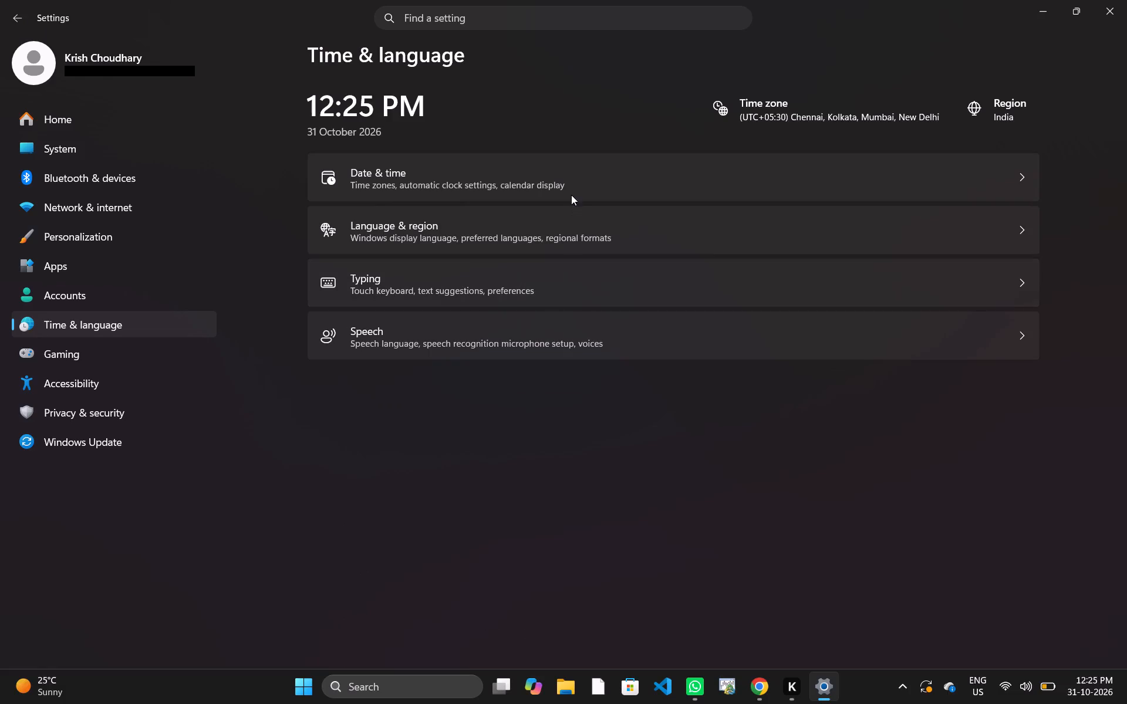
# Examine the Typing page with its Touch keyboard options expanded, then close Settings.
pyautogui.click(605, 265)
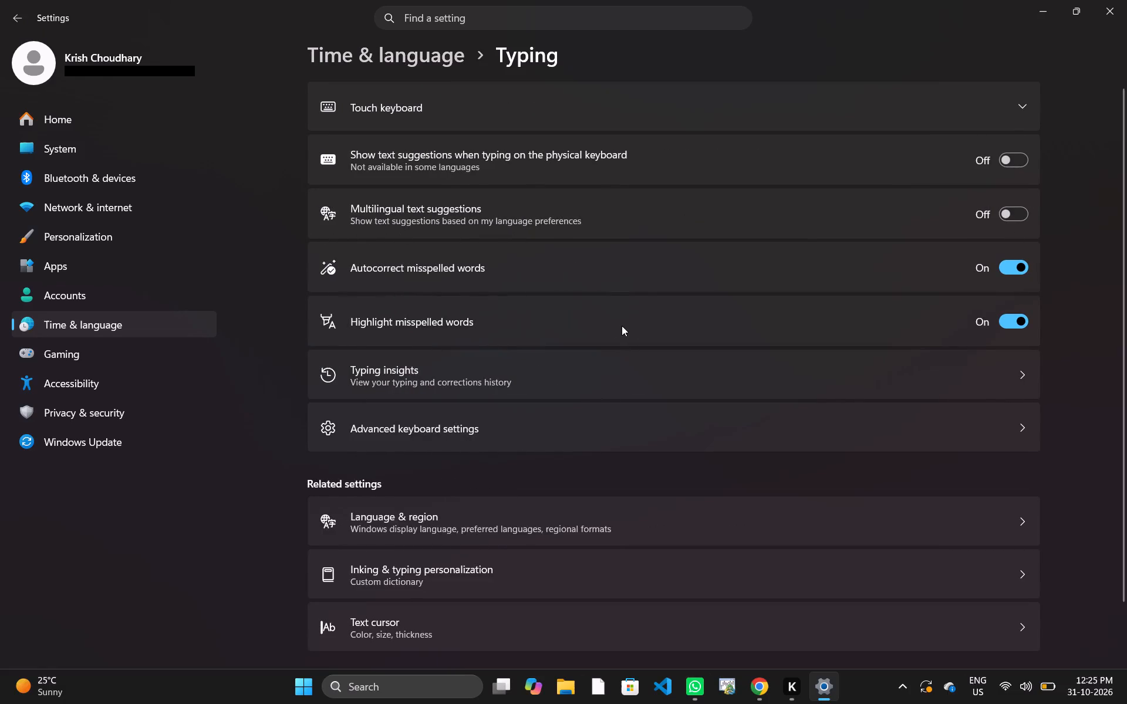
pyautogui.scroll(-4, 622, 326)
pyautogui.scroll(2, 622, 326)
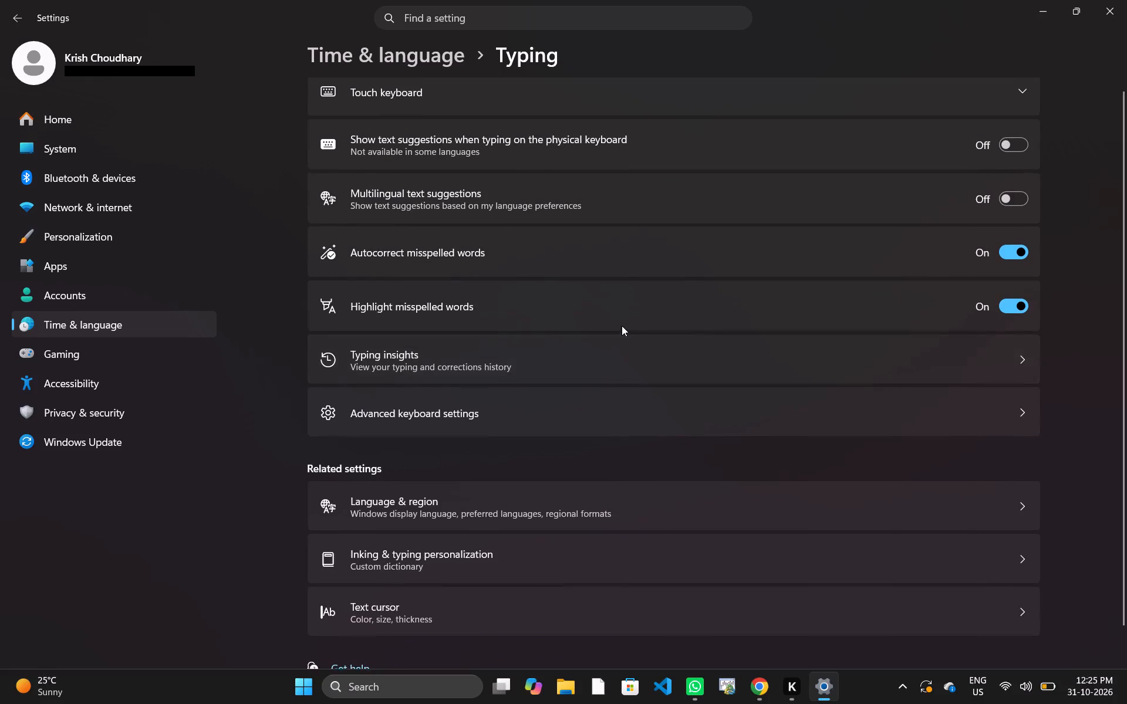
pyautogui.scroll(2, 622, 326)
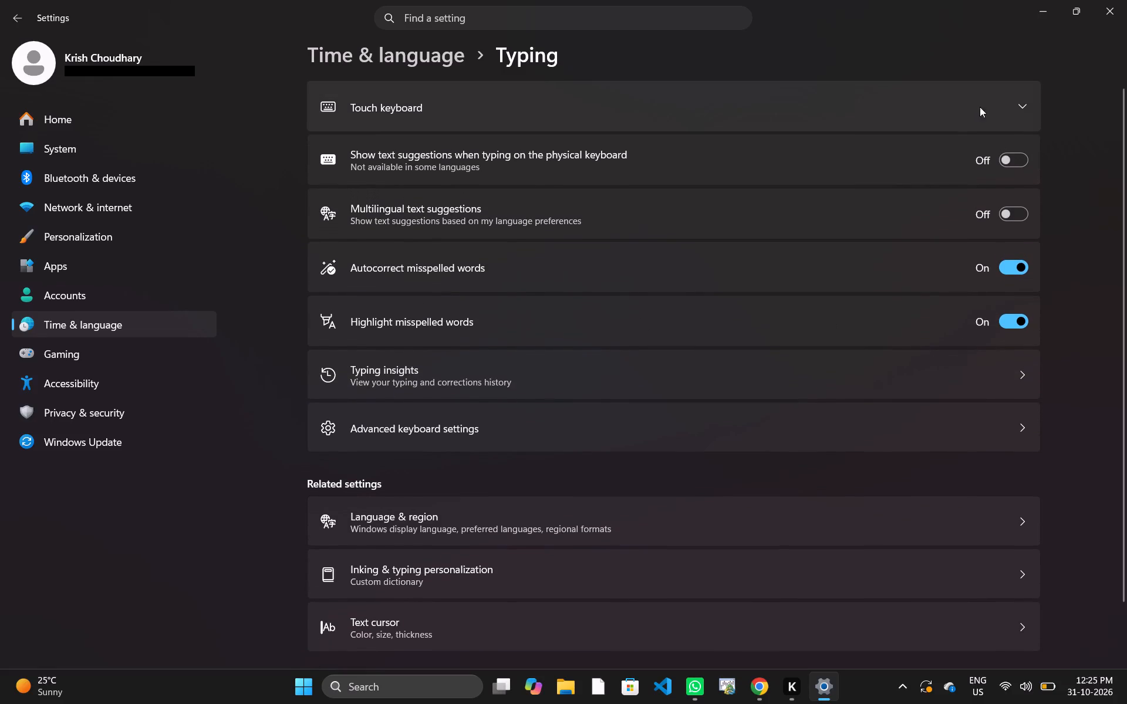
pyautogui.doubleClick(1010, 99)
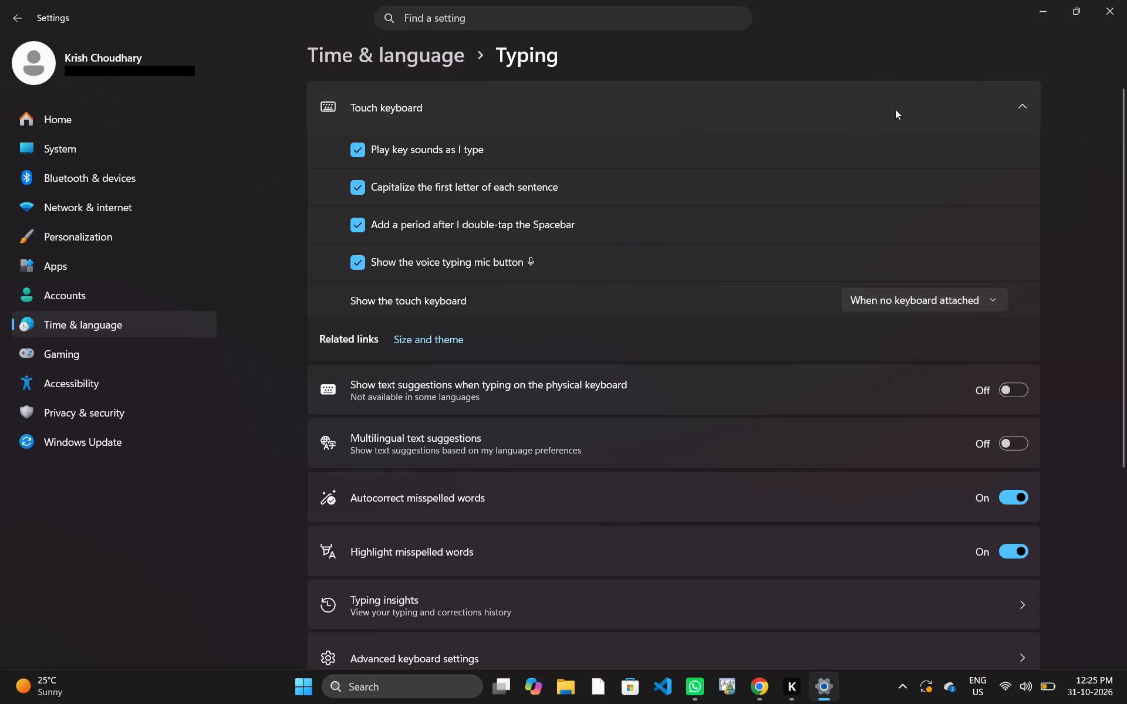
pyautogui.click(1126, 0)
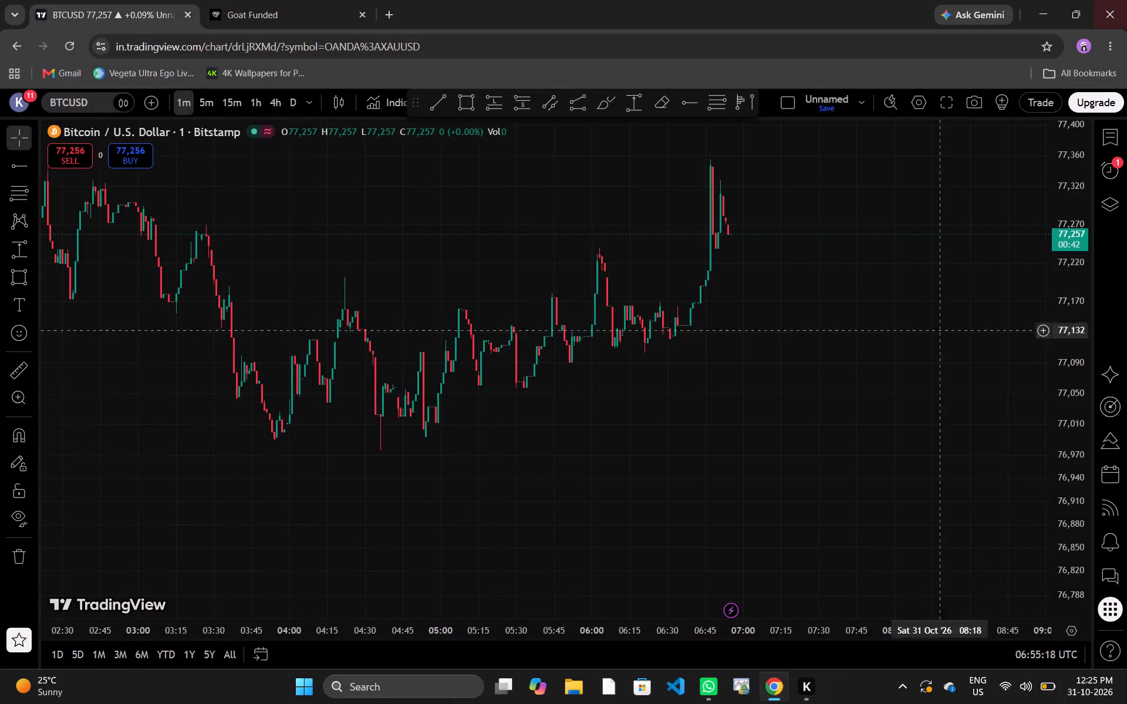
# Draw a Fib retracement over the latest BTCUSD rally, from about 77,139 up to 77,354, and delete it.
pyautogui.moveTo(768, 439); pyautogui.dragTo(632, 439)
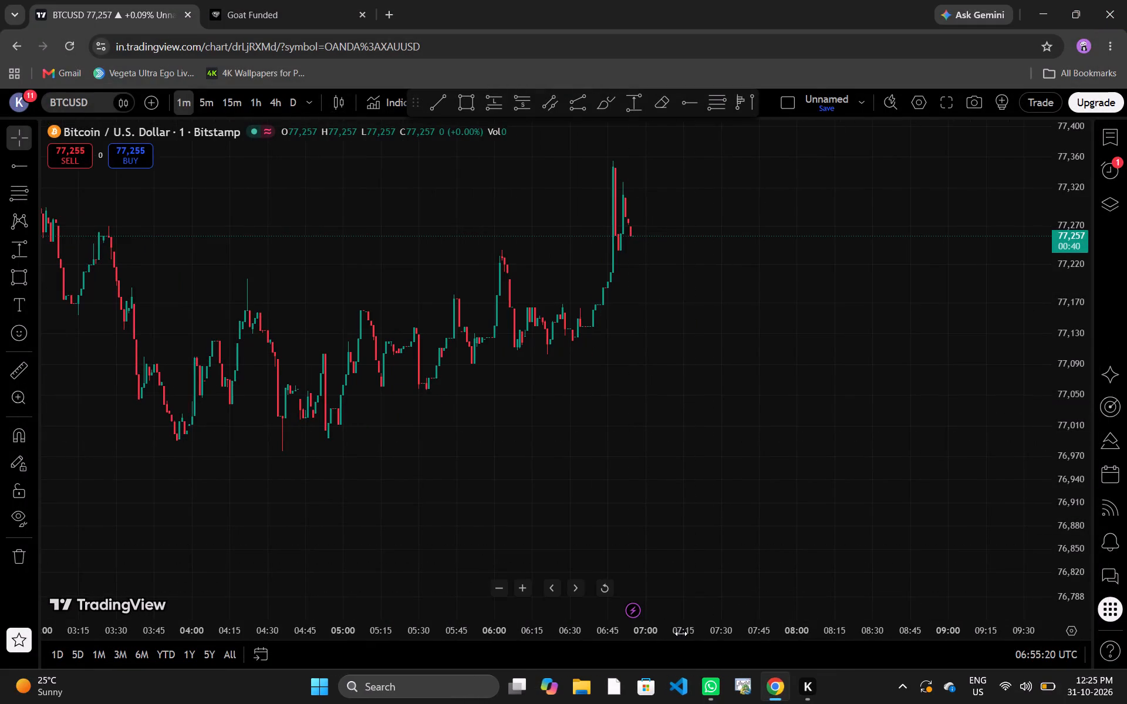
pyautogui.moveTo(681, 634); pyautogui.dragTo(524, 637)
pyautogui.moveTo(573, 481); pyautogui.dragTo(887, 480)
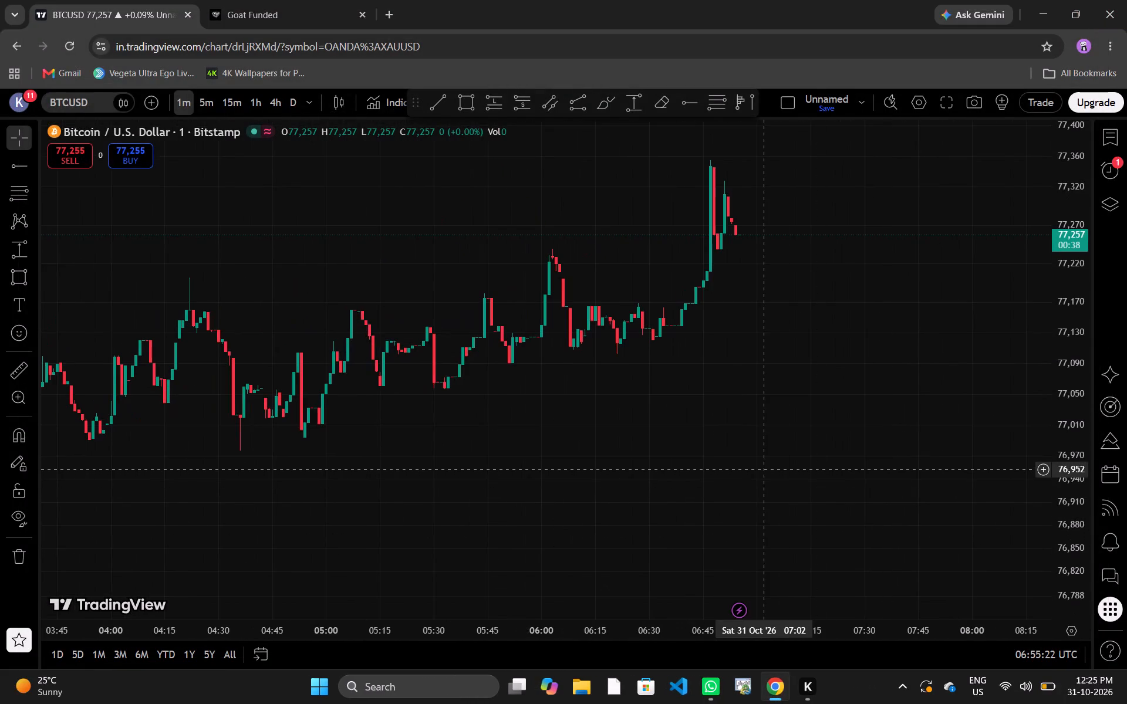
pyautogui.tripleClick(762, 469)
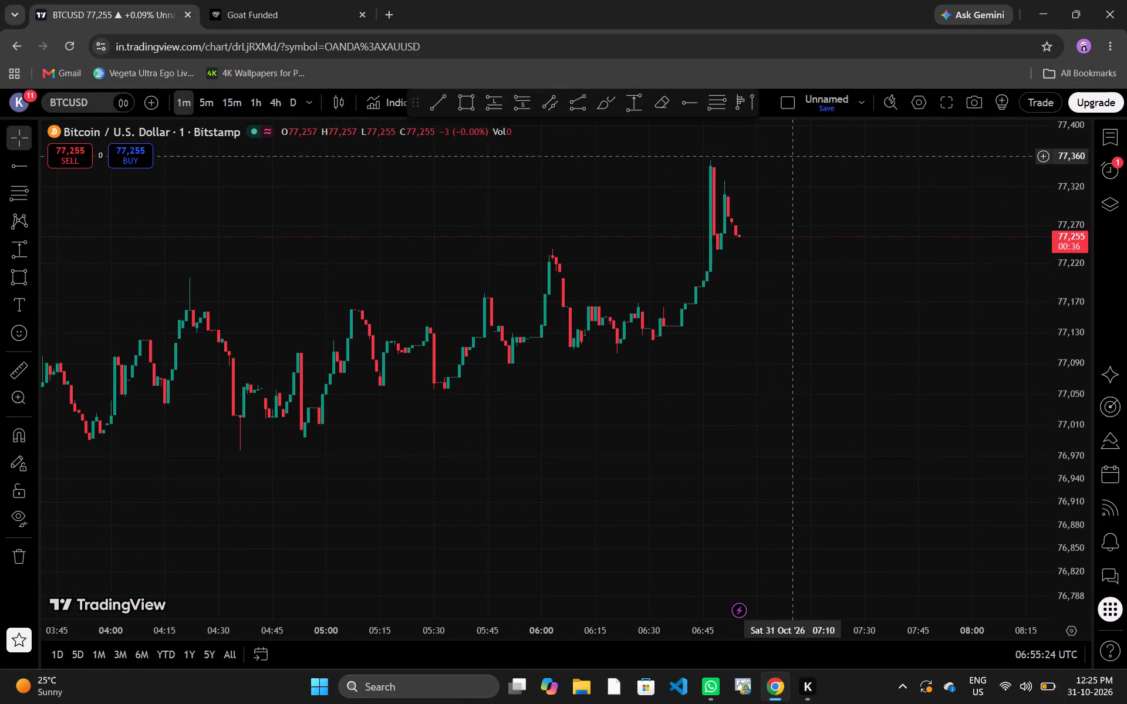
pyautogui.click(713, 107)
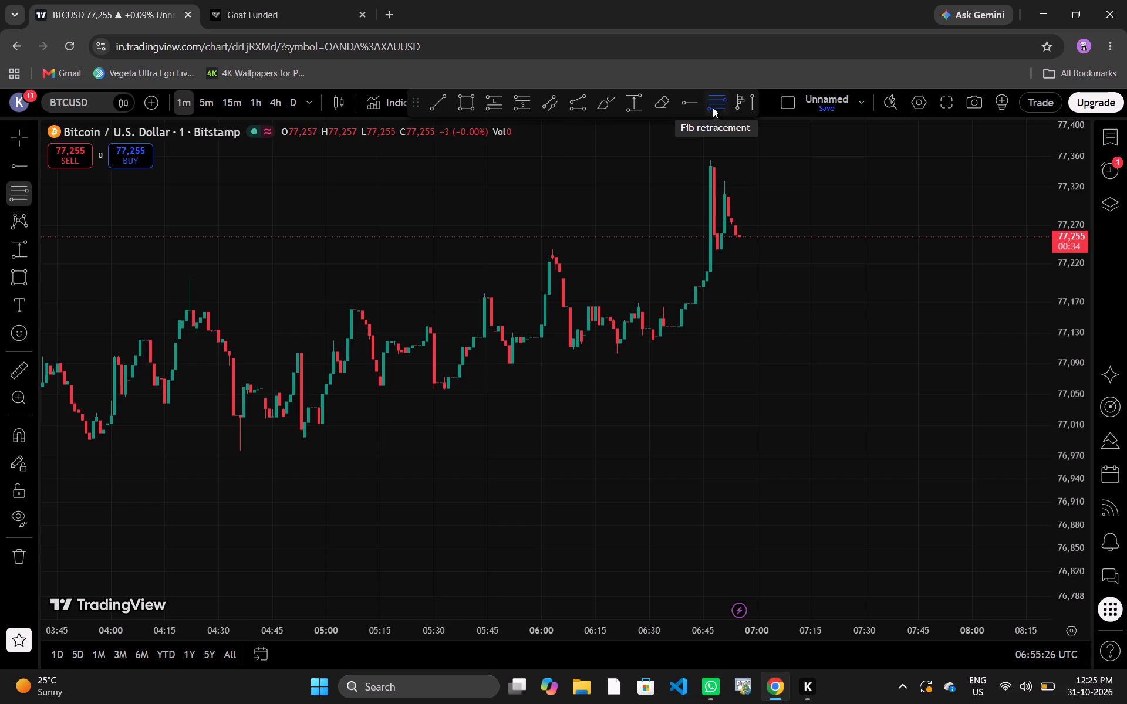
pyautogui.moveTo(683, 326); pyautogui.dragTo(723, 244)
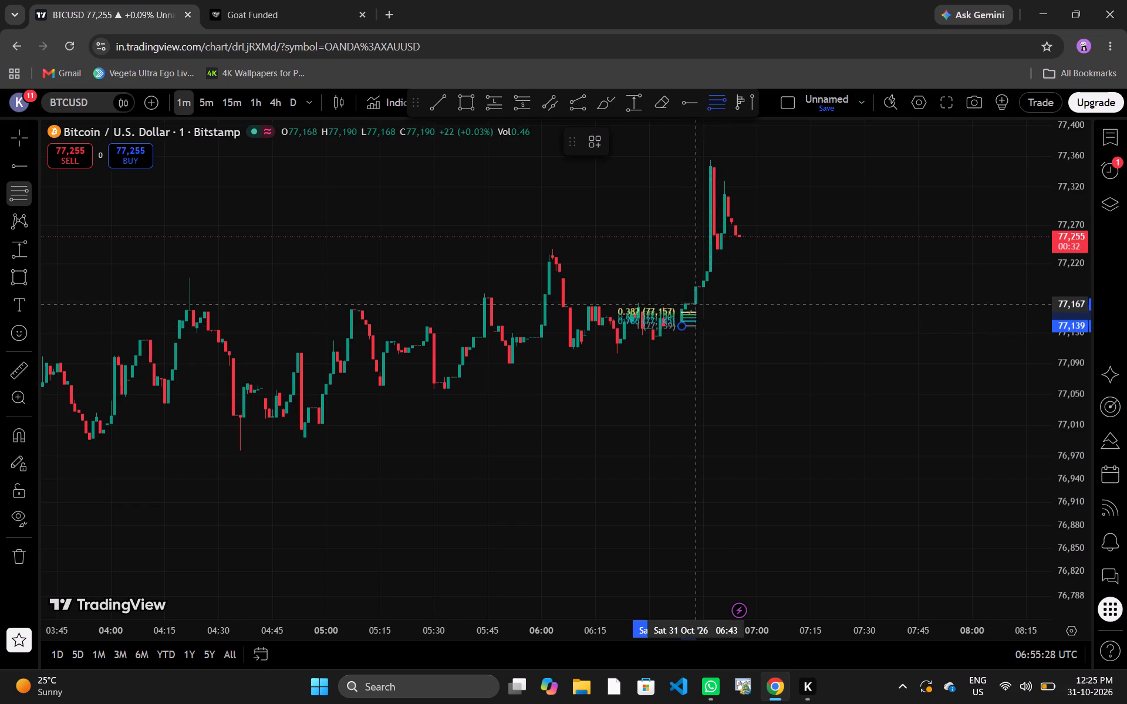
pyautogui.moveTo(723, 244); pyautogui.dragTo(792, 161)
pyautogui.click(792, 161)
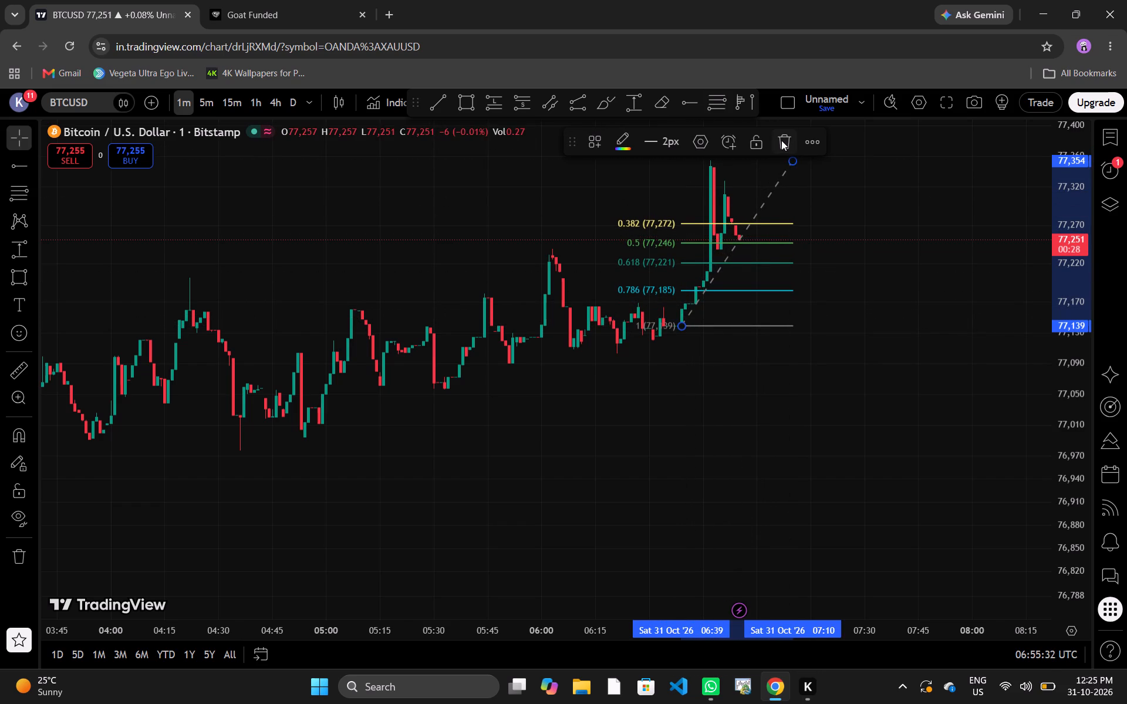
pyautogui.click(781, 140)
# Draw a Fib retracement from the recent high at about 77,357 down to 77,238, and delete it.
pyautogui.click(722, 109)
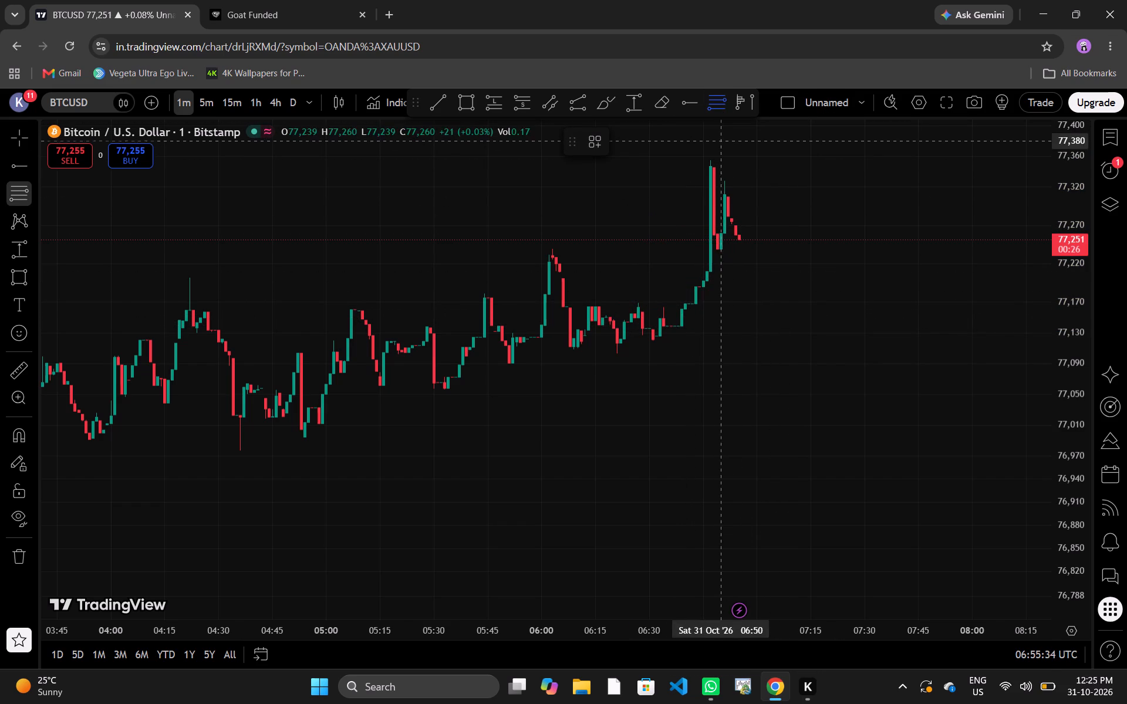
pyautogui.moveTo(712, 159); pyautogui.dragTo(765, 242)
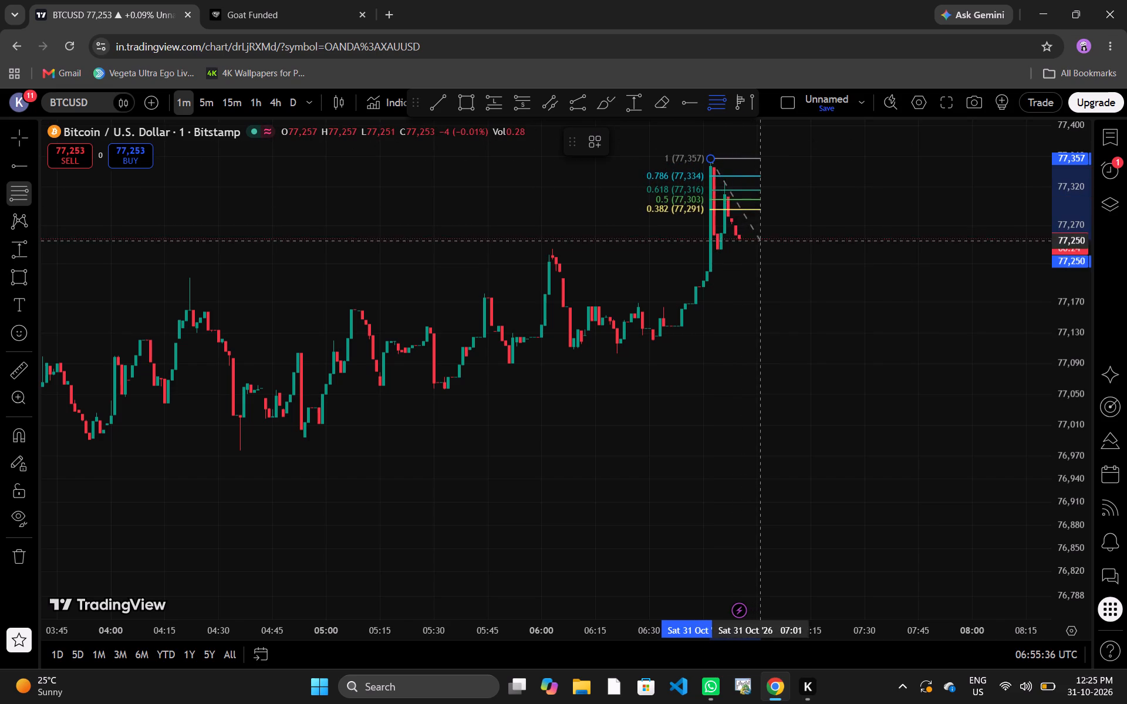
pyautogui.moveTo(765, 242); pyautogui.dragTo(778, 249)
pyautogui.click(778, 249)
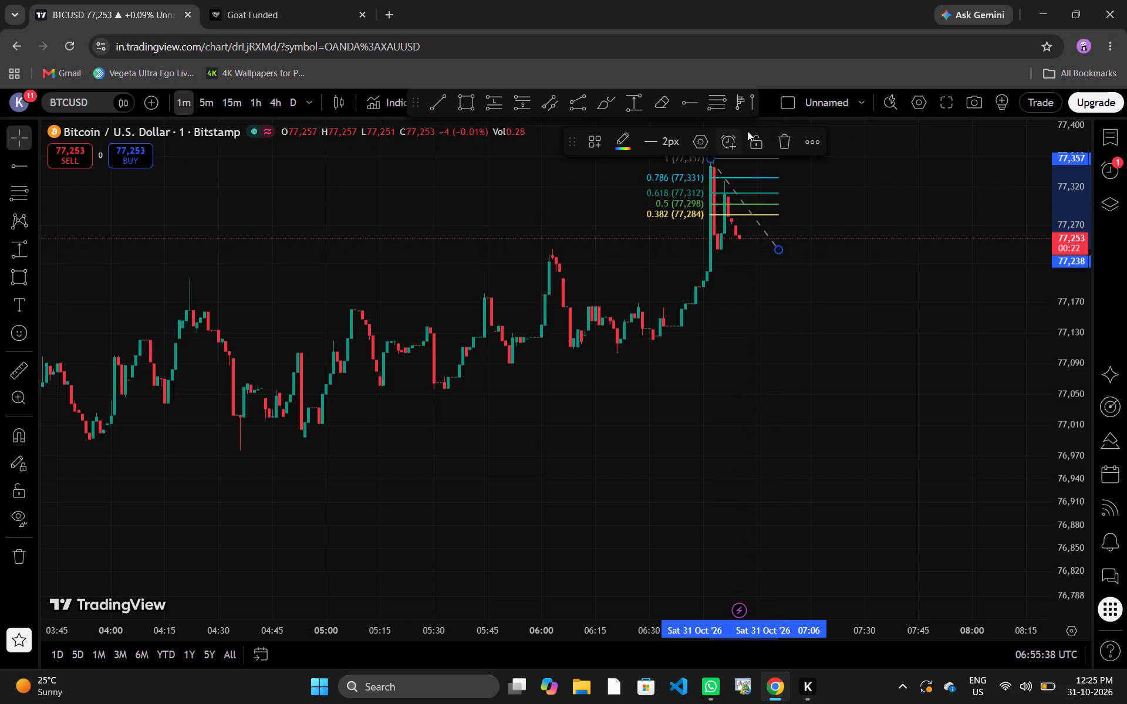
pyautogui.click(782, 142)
# Switch the BTCUSD chart to the 15-minute timeframe and examine the wider price swings.
pyautogui.moveTo(814, 266); pyautogui.dragTo(777, 243)
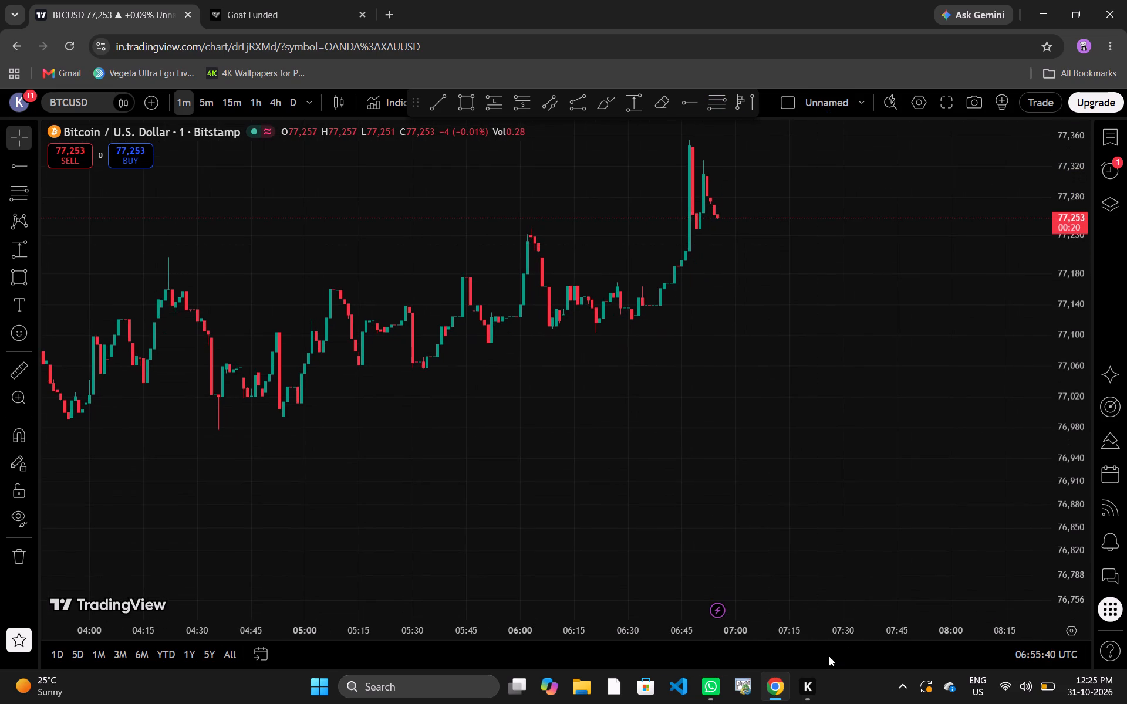
pyautogui.click(232, 113)
pyautogui.moveTo(893, 523); pyautogui.dragTo(909, 431)
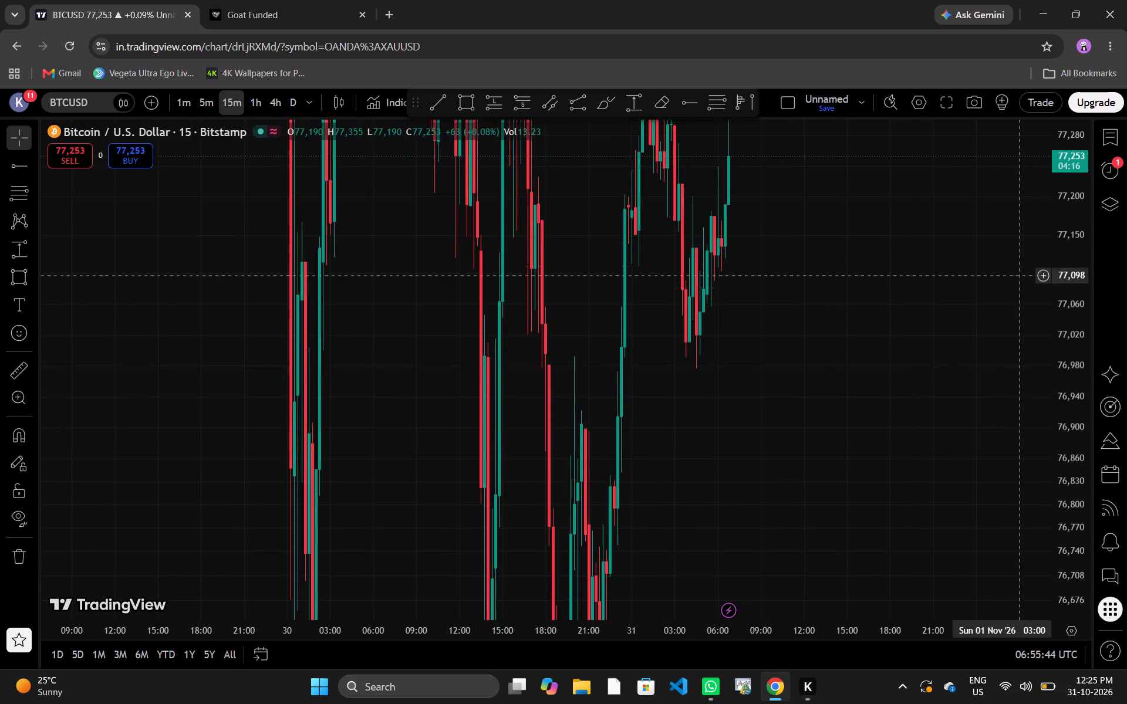
pyautogui.moveTo(1065, 203); pyautogui.dragTo(1126, 543)
pyautogui.moveTo(949, 484); pyautogui.dragTo(853, 560)
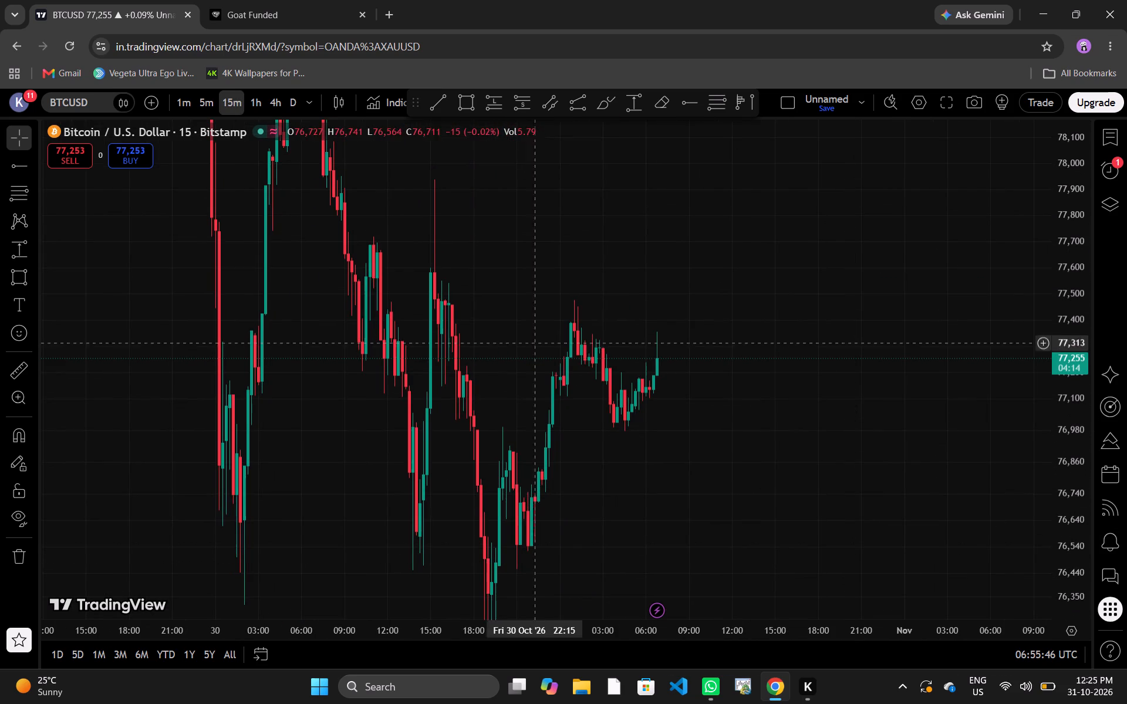
# Switch the BTCUSD chart to the 5-minute timeframe and examine the price action over the last two days.
pyautogui.click(201, 105)
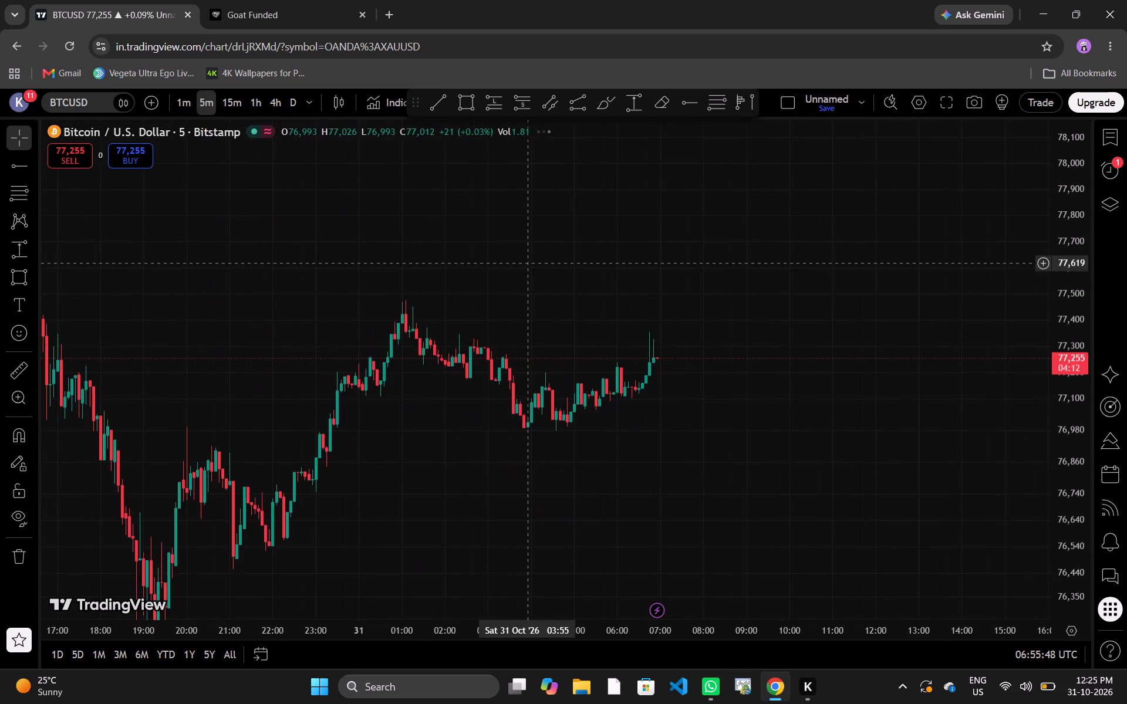
pyautogui.moveTo(770, 468); pyautogui.dragTo(849, 351)
pyautogui.moveTo(750, 630); pyautogui.dragTo(927, 607)
pyautogui.moveTo(928, 507); pyautogui.dragTo(699, 556)
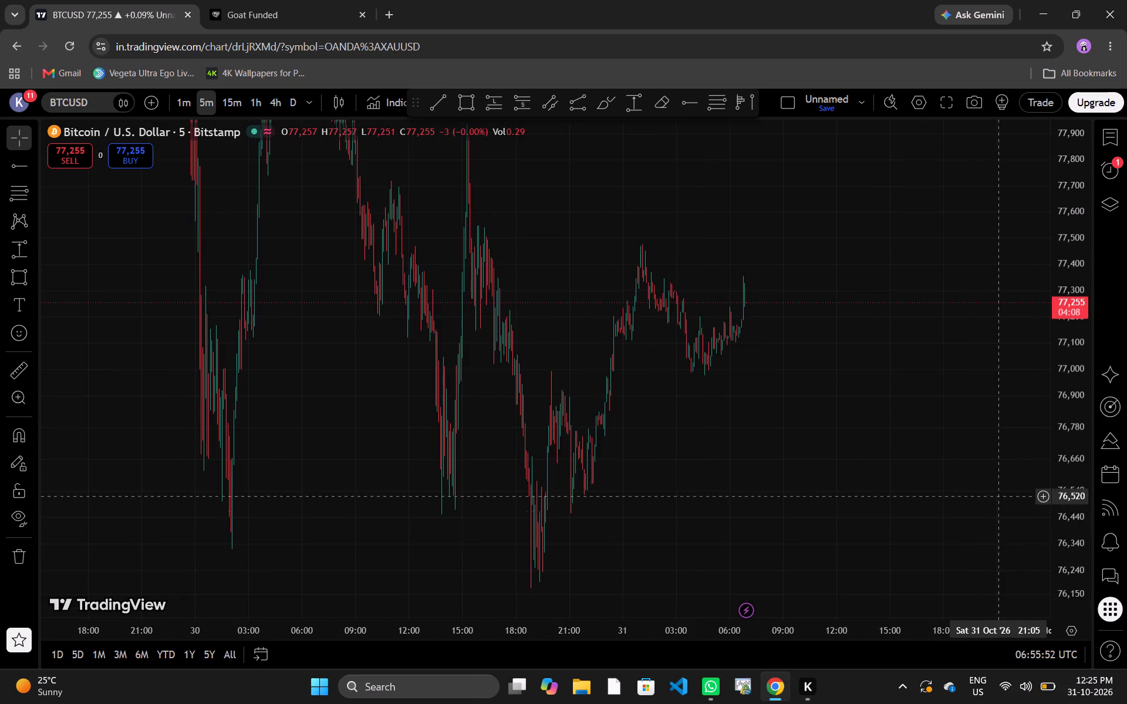
pyautogui.moveTo(1073, 469); pyautogui.dragTo(1068, 429)
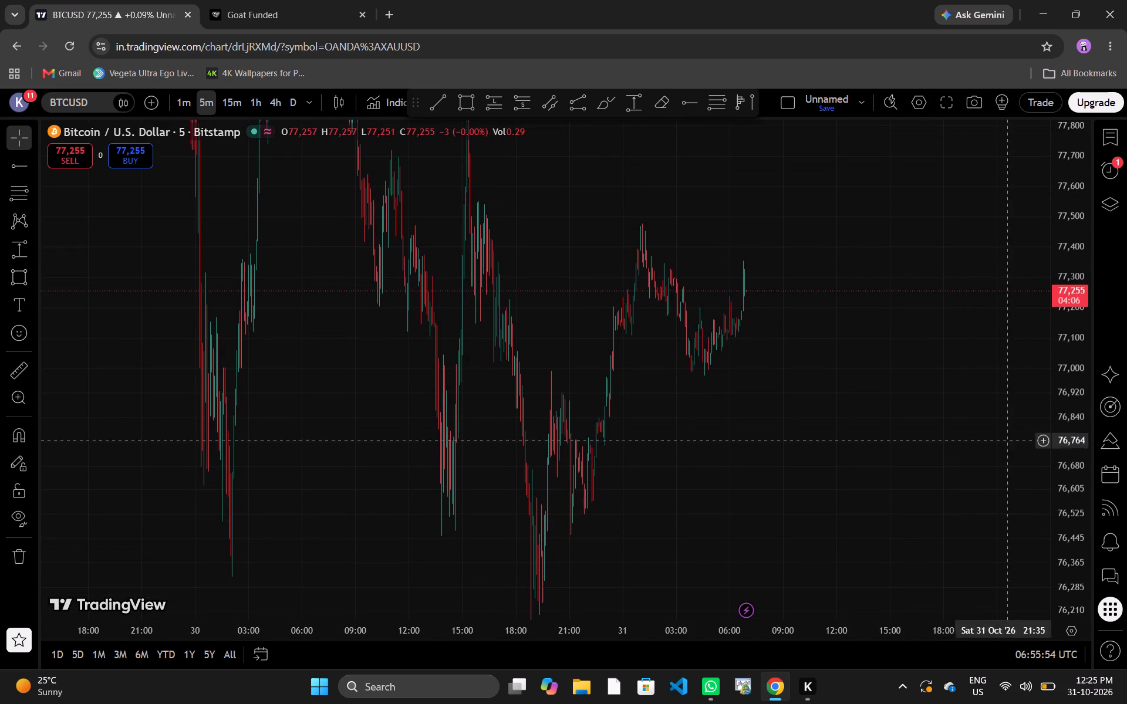
pyautogui.moveTo(952, 422); pyautogui.dragTo(754, 404)
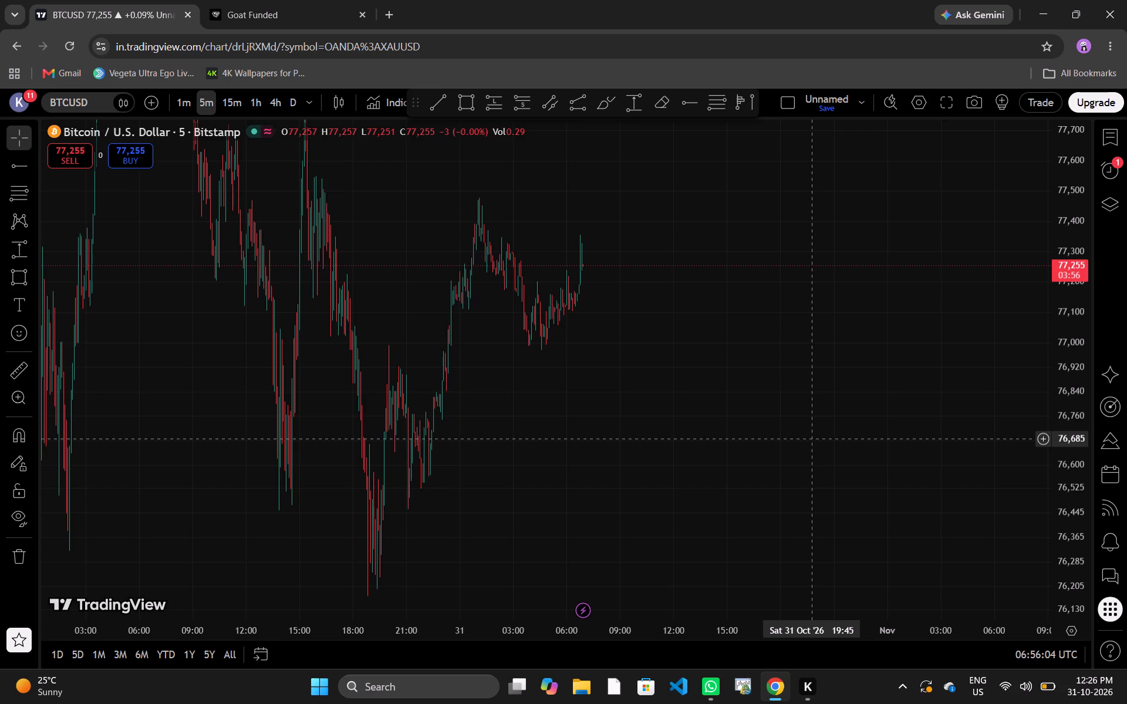
# Change the chart symbol to LABUSDT.P, the LAB / TetherUS perpetual contract on Binance, and look over its recent prices.
pyautogui.click(99, 120)
pyautogui.click(99, 108)
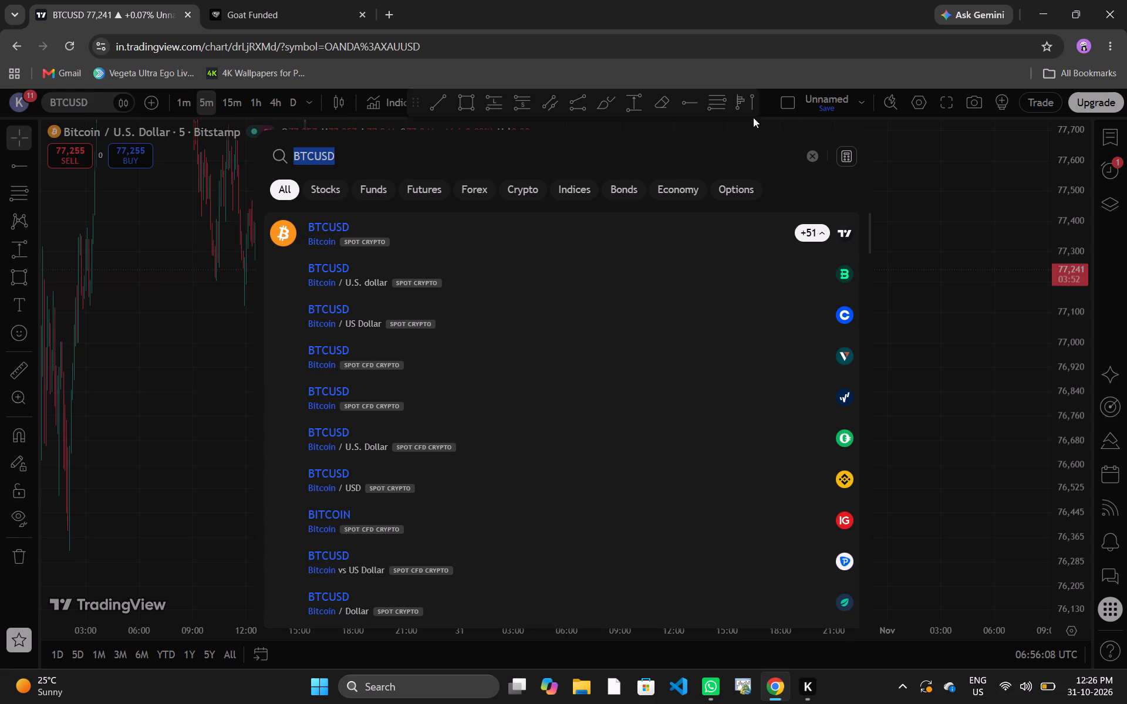
pyautogui.click(806, 148)
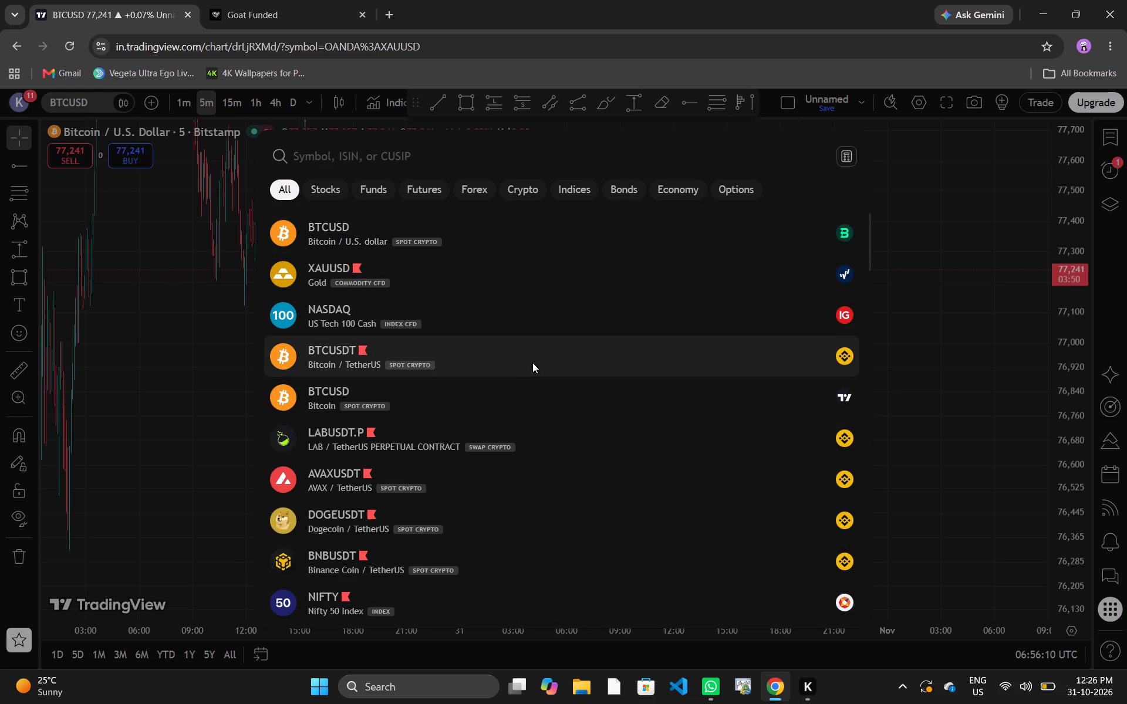
pyautogui.scroll(-1, 524, 390)
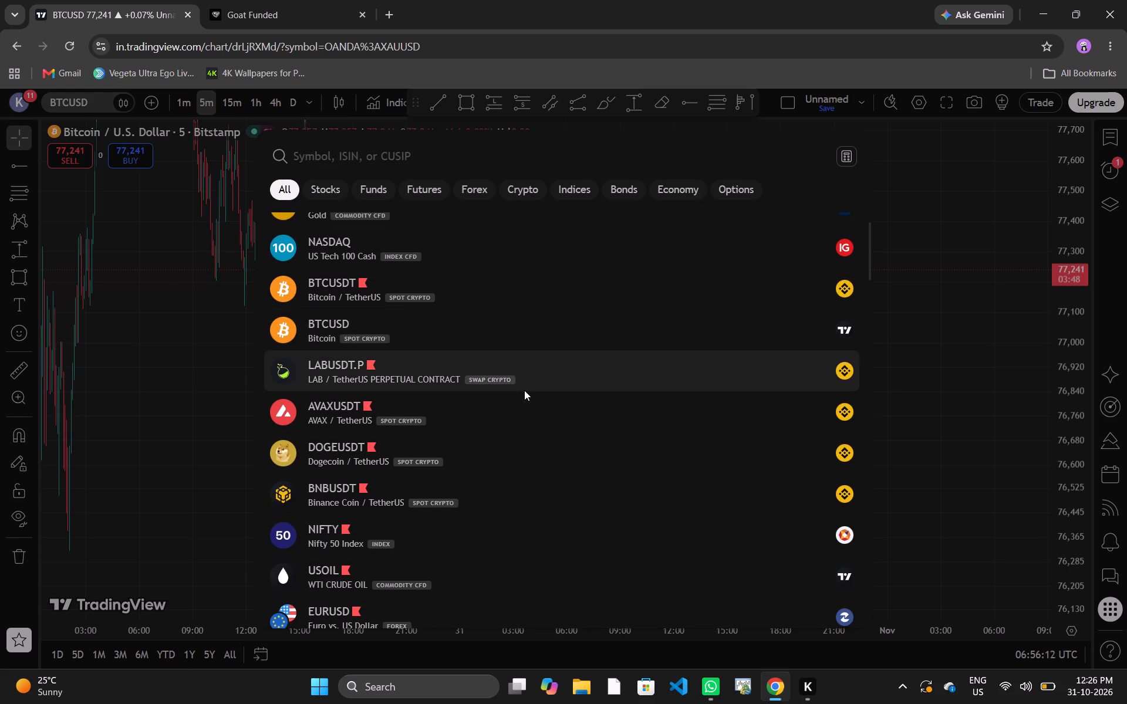
pyautogui.click(524, 390)
pyautogui.moveTo(719, 488); pyautogui.dragTo(769, 348)
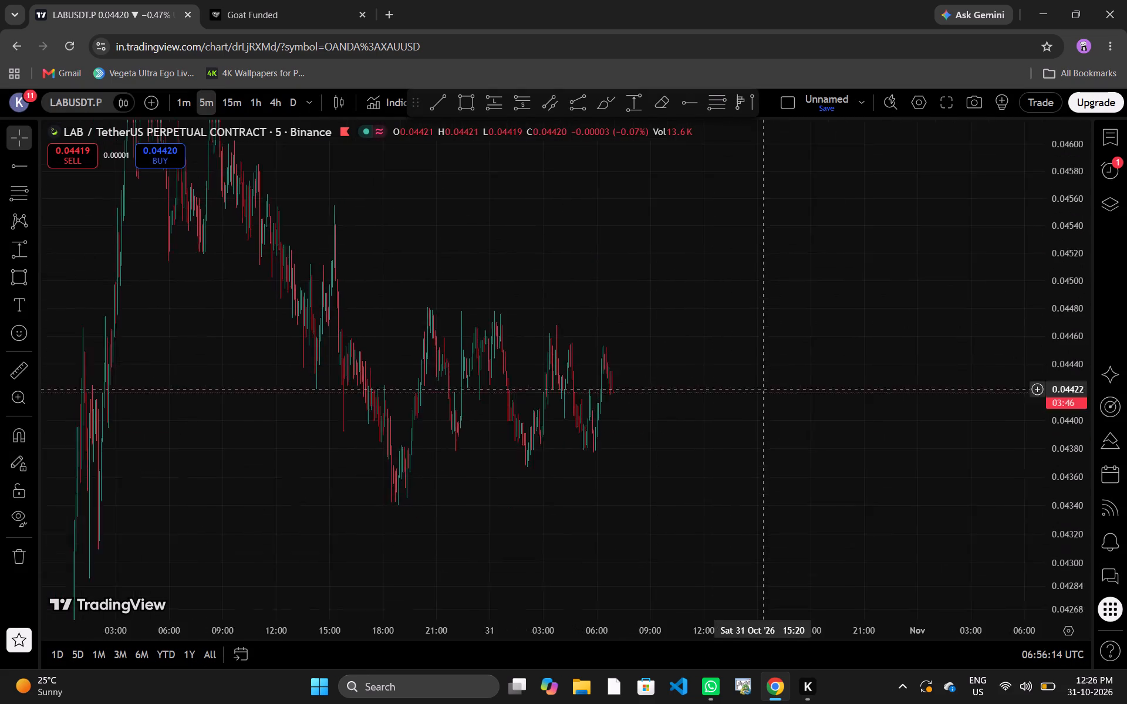
pyautogui.moveTo(769, 348); pyautogui.dragTo(1038, 28)
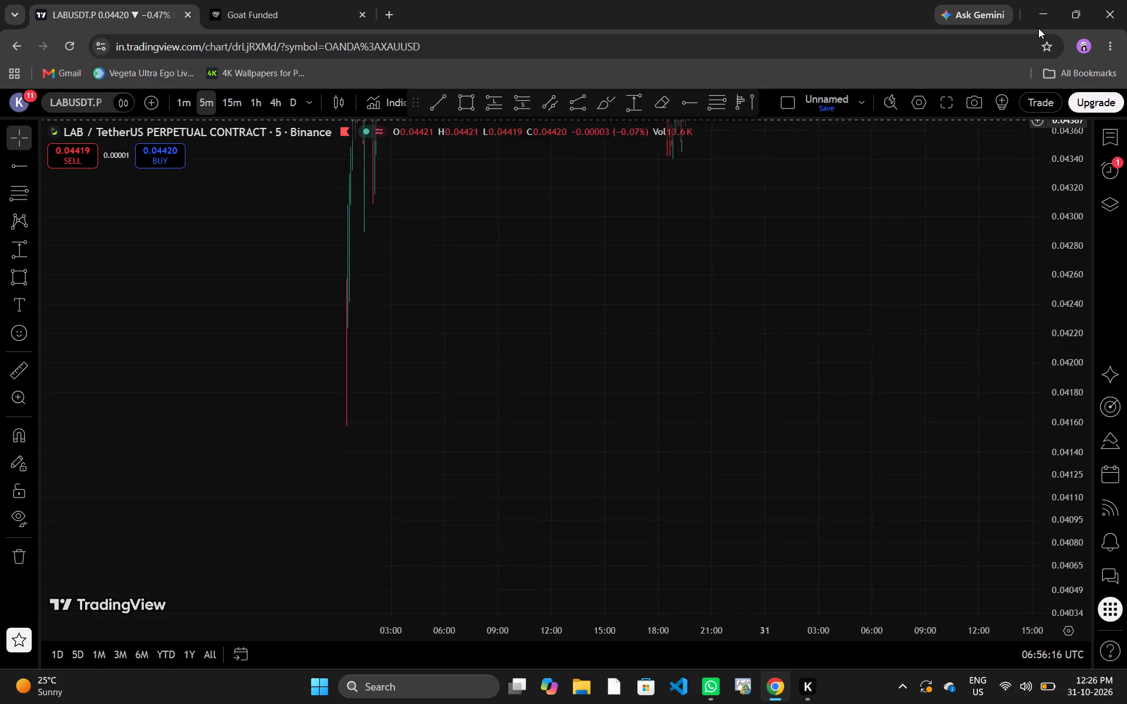
pyautogui.moveTo(1038, 28); pyautogui.dragTo(799, 238)
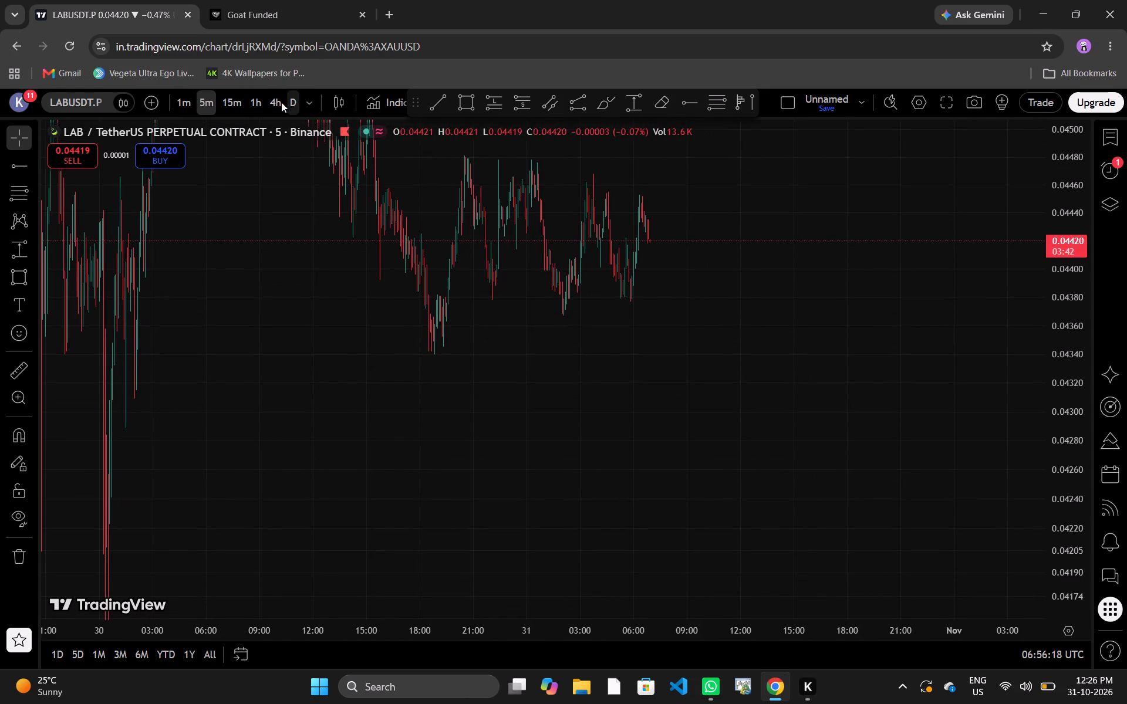
# Switch the LABUSDT.P chart to the 4-hour timeframe and examine the price swings of September and October.
pyautogui.click(278, 104)
pyautogui.moveTo(1074, 187); pyautogui.dragTo(1126, 703)
pyautogui.moveTo(1055, 188); pyautogui.dragTo(1029, 633)
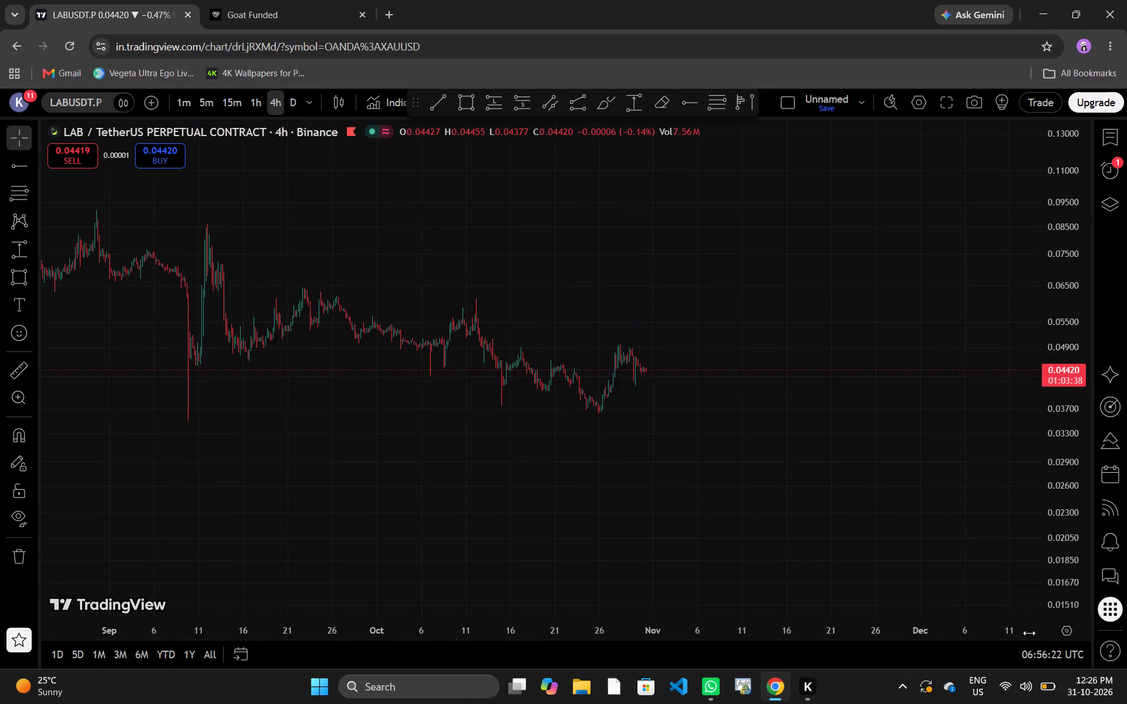
pyautogui.moveTo(1029, 633); pyautogui.dragTo(1088, 296)
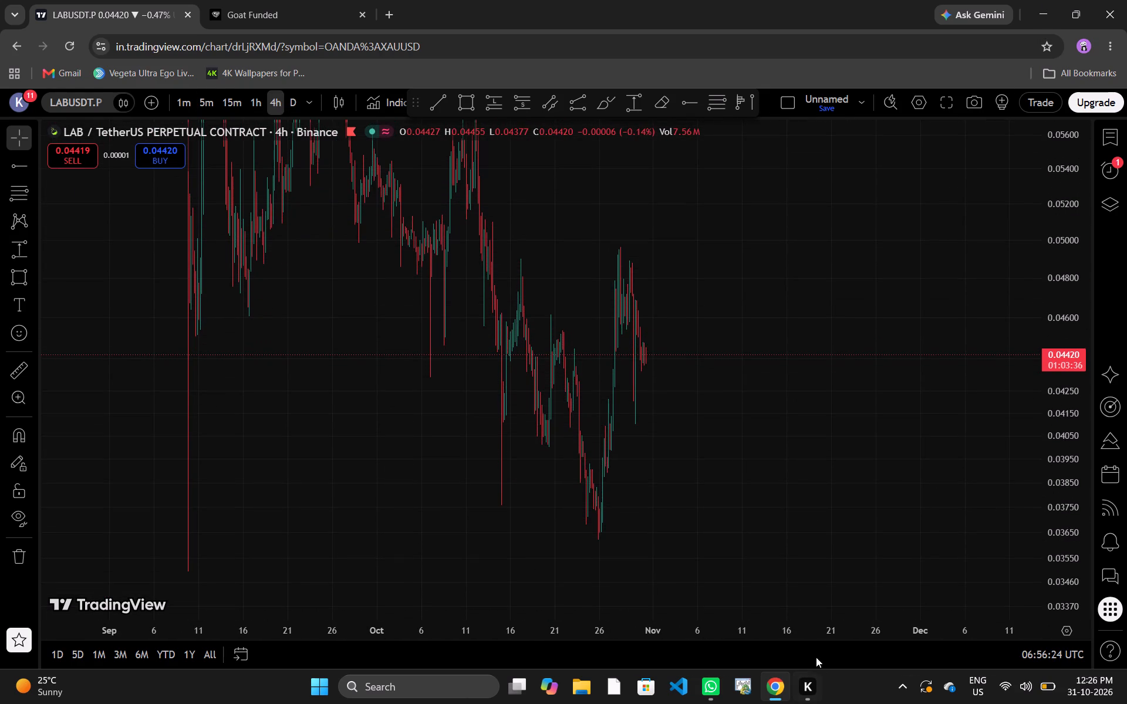
pyautogui.moveTo(809, 630); pyautogui.dragTo(328, 703)
pyautogui.moveTo(407, 464); pyautogui.dragTo(1037, 376)
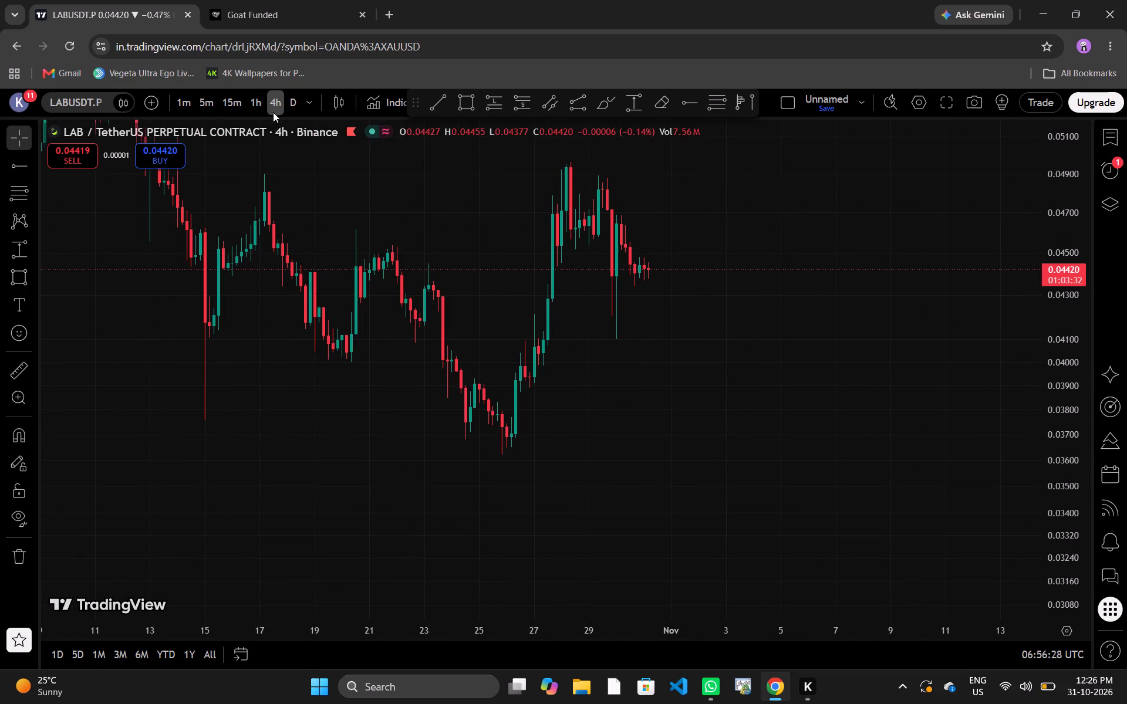
# View LABUSDT.P on the 1-hour and 5-minute timeframes, reset the chart view and examine the recent 5-minute candles.
pyautogui.click(246, 107)
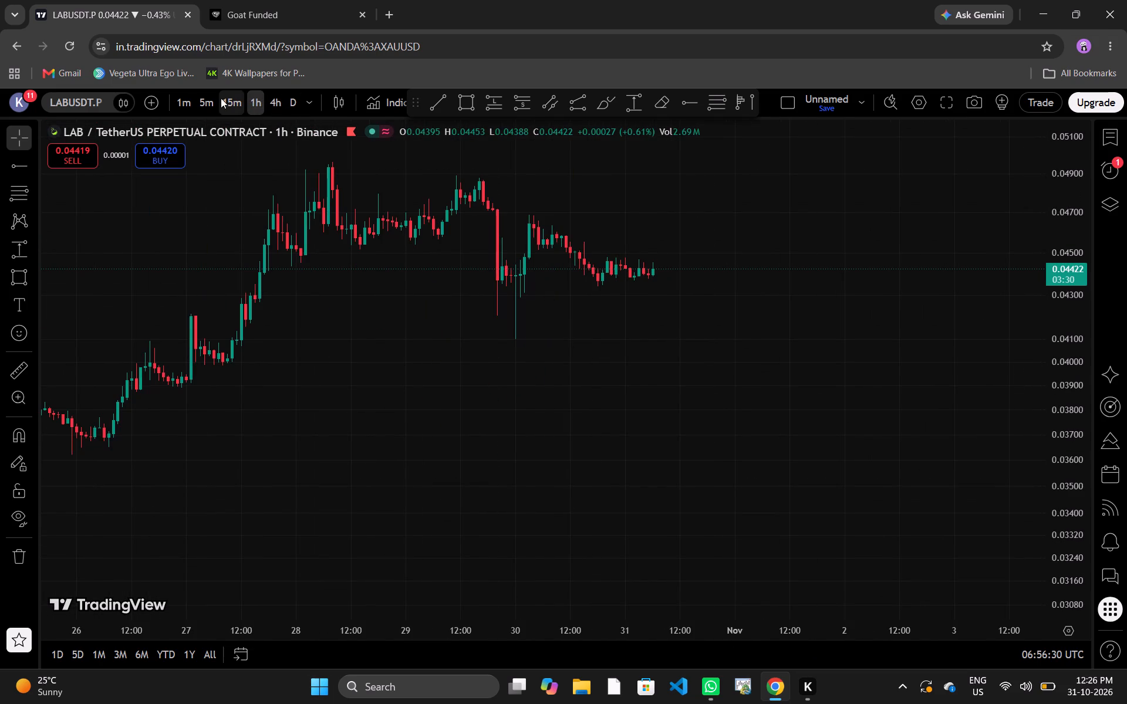
pyautogui.click(204, 104)
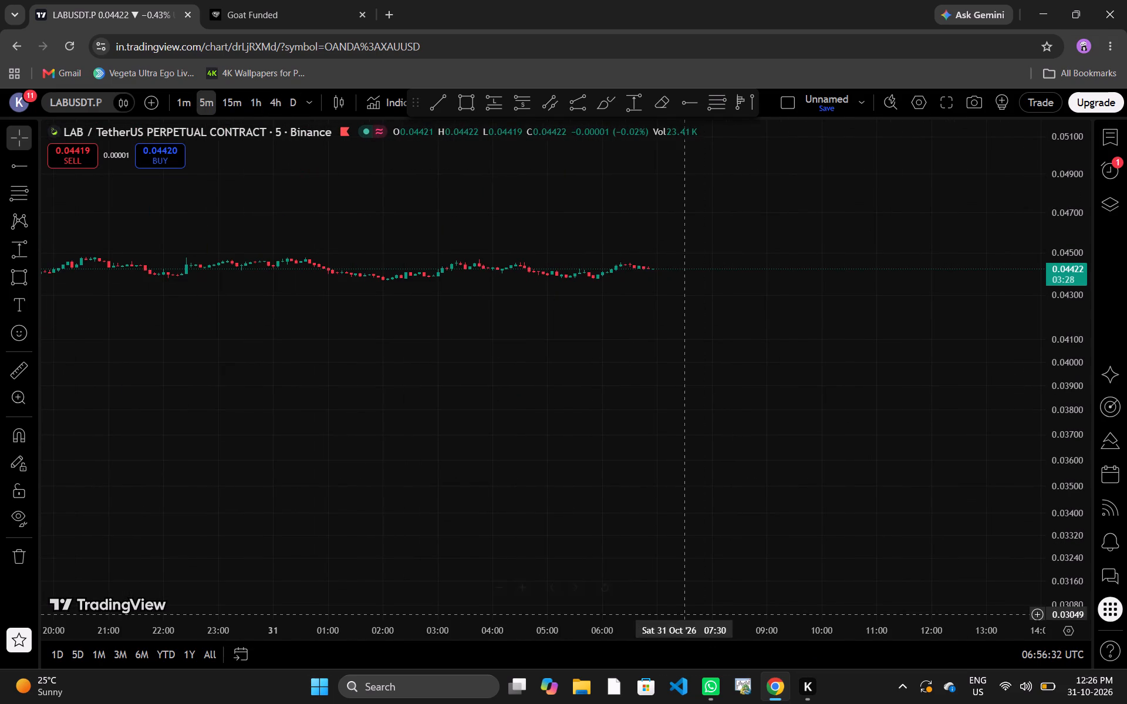
pyautogui.click(606, 587)
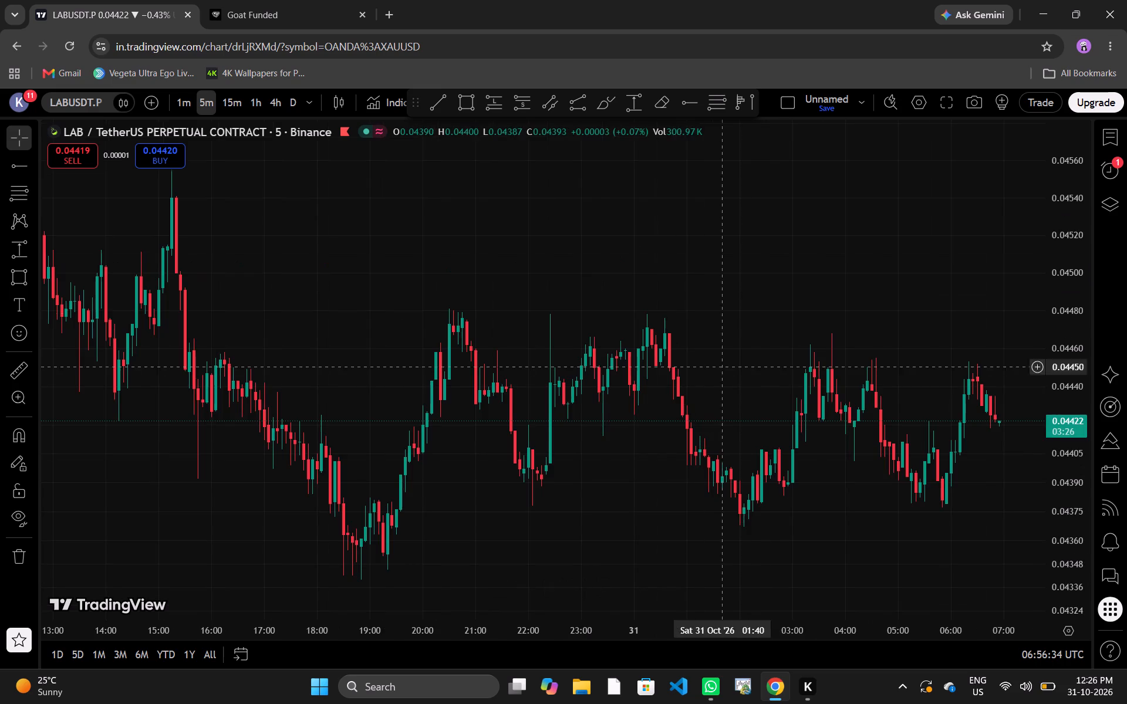
pyautogui.moveTo(777, 261); pyautogui.dragTo(643, 197)
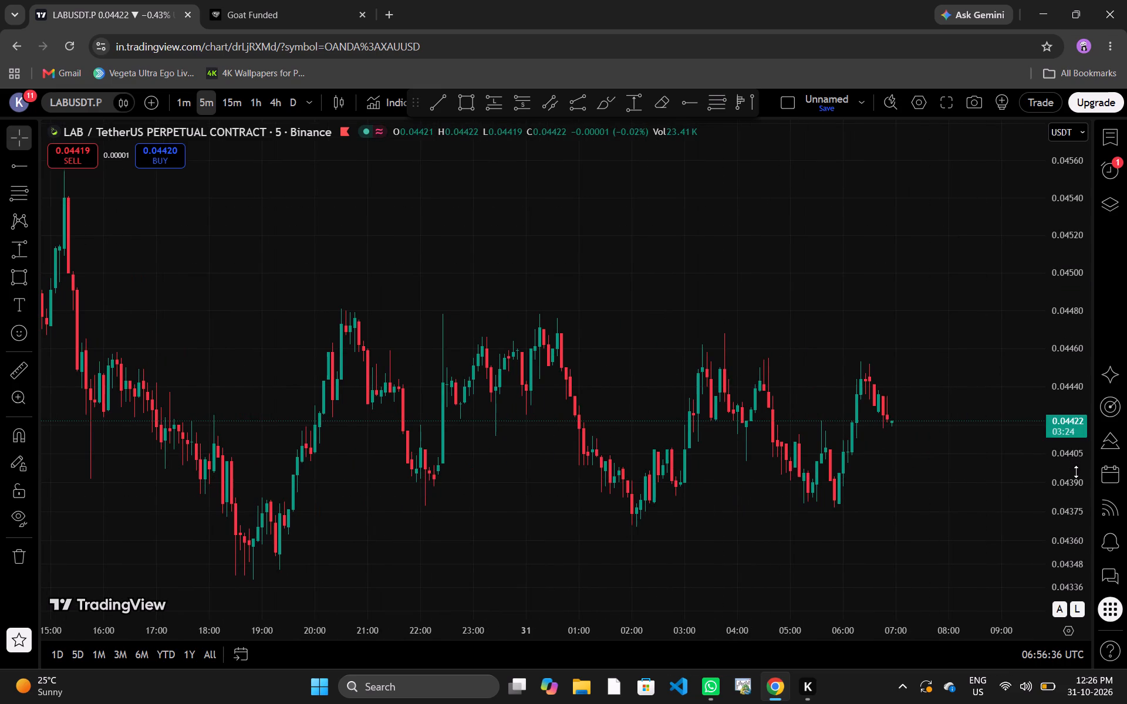
pyautogui.moveTo(1076, 472); pyautogui.dragTo(1040, 319)
pyautogui.moveTo(983, 353); pyautogui.dragTo(794, 185)
pyautogui.moveTo(909, 463); pyautogui.dragTo(889, 454)
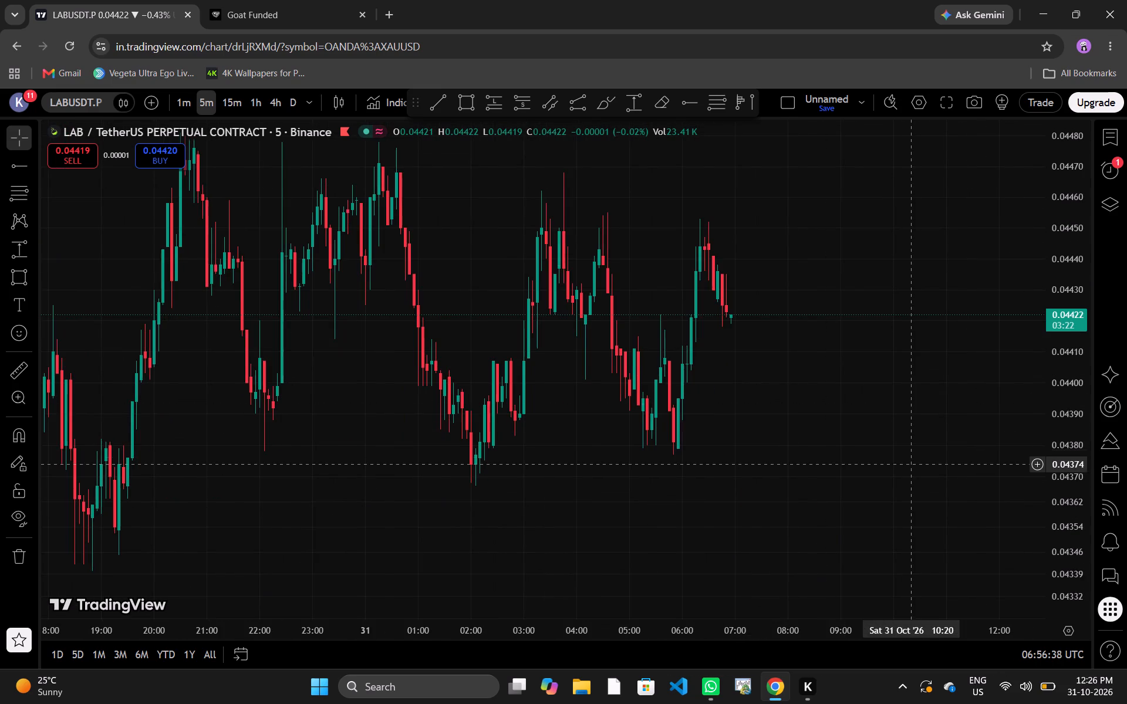
pyautogui.moveTo(889, 454); pyautogui.dragTo(861, 446)
pyautogui.click(861, 446)
pyautogui.moveTo(861, 446); pyautogui.dragTo(952, 539)
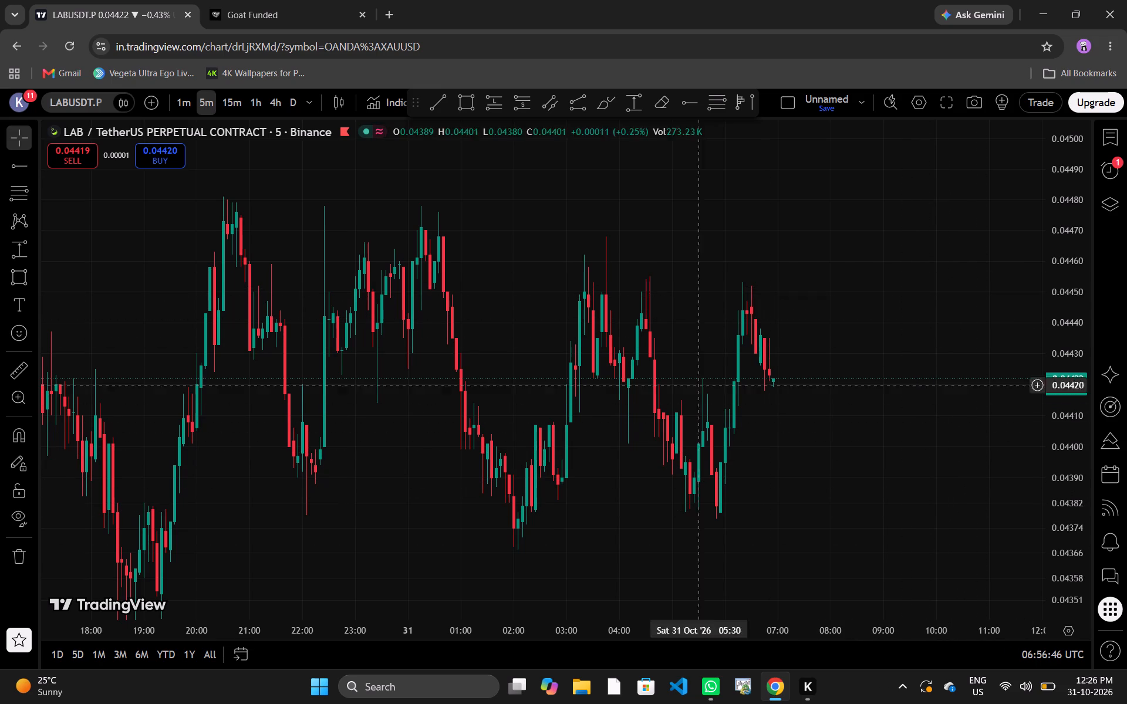
# Switch the LABUSDT.P chart to the 1-minute timeframe and examine the swings of the last few hours.
pyautogui.click(180, 101)
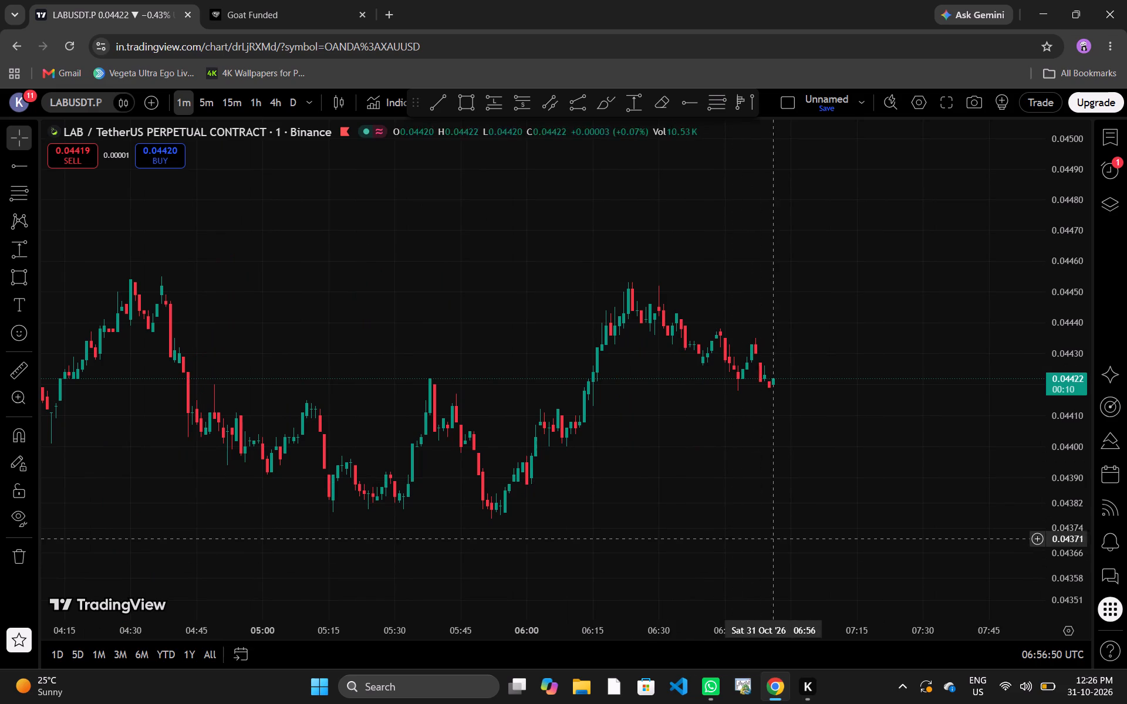
pyautogui.moveTo(701, 499); pyautogui.dragTo(758, 429)
pyautogui.moveTo(677, 634); pyautogui.dragTo(834, 614)
pyautogui.moveTo(889, 506); pyautogui.dragTo(753, 574)
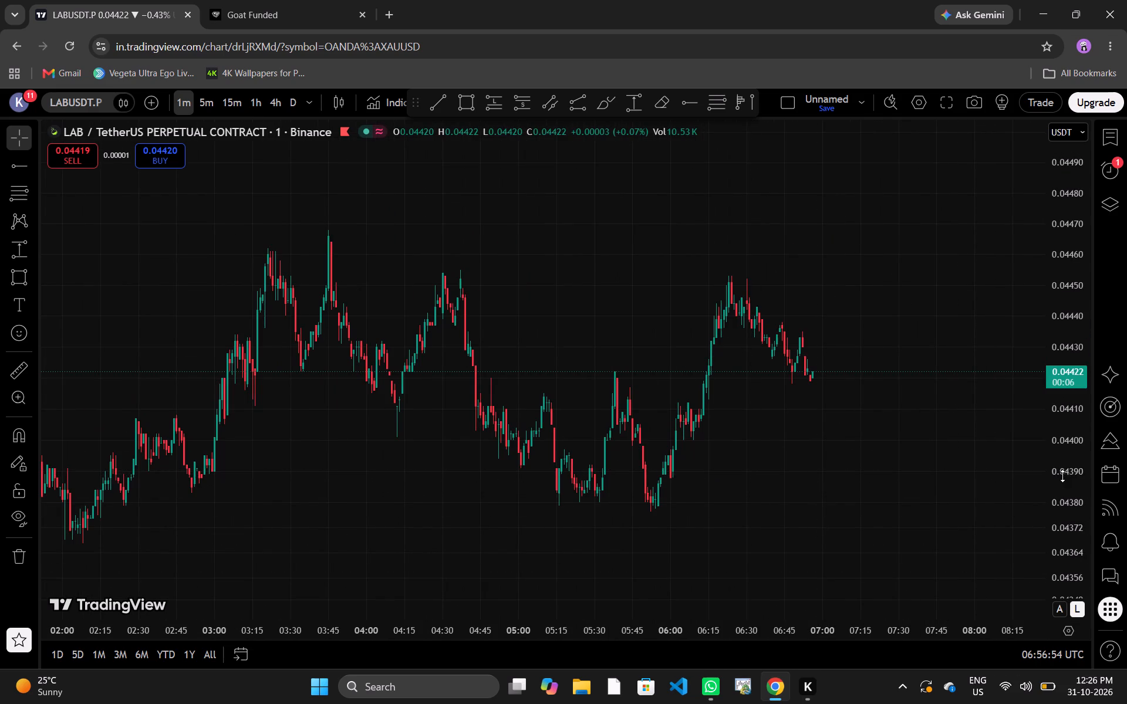
pyautogui.moveTo(1070, 484); pyautogui.dragTo(1054, 260)
pyautogui.moveTo(947, 402); pyautogui.dragTo(832, 330)
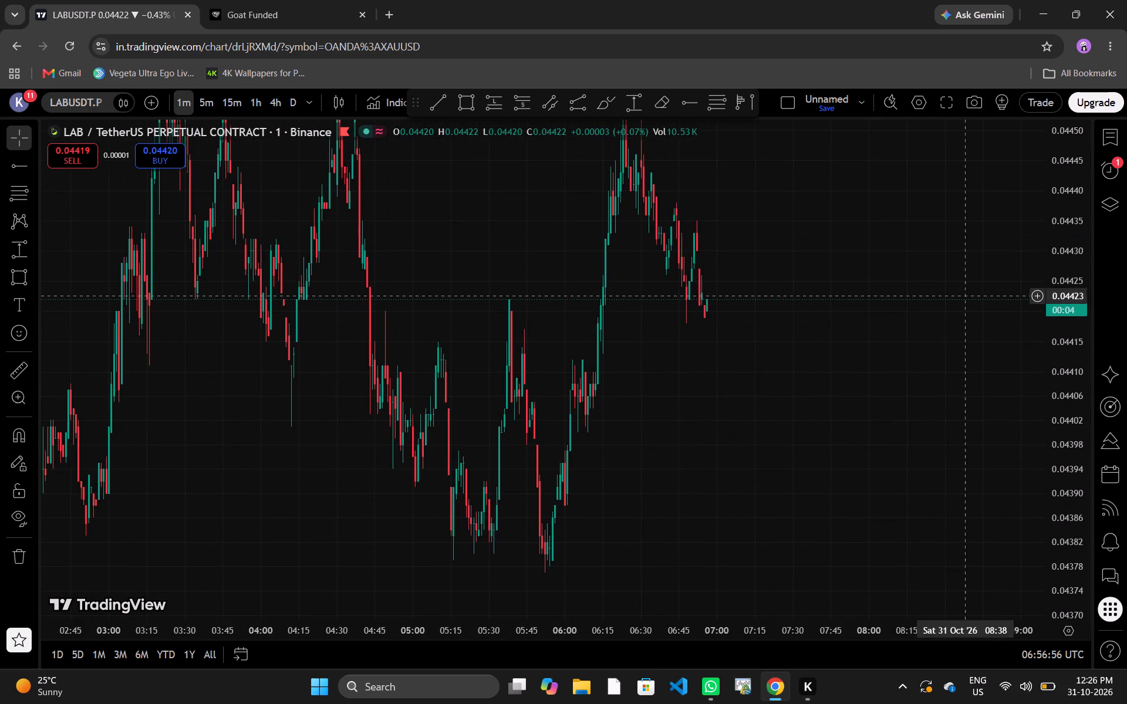
pyautogui.moveTo(1074, 243); pyautogui.dragTo(1032, 408)
pyautogui.moveTo(831, 466); pyautogui.dragTo(849, 453)
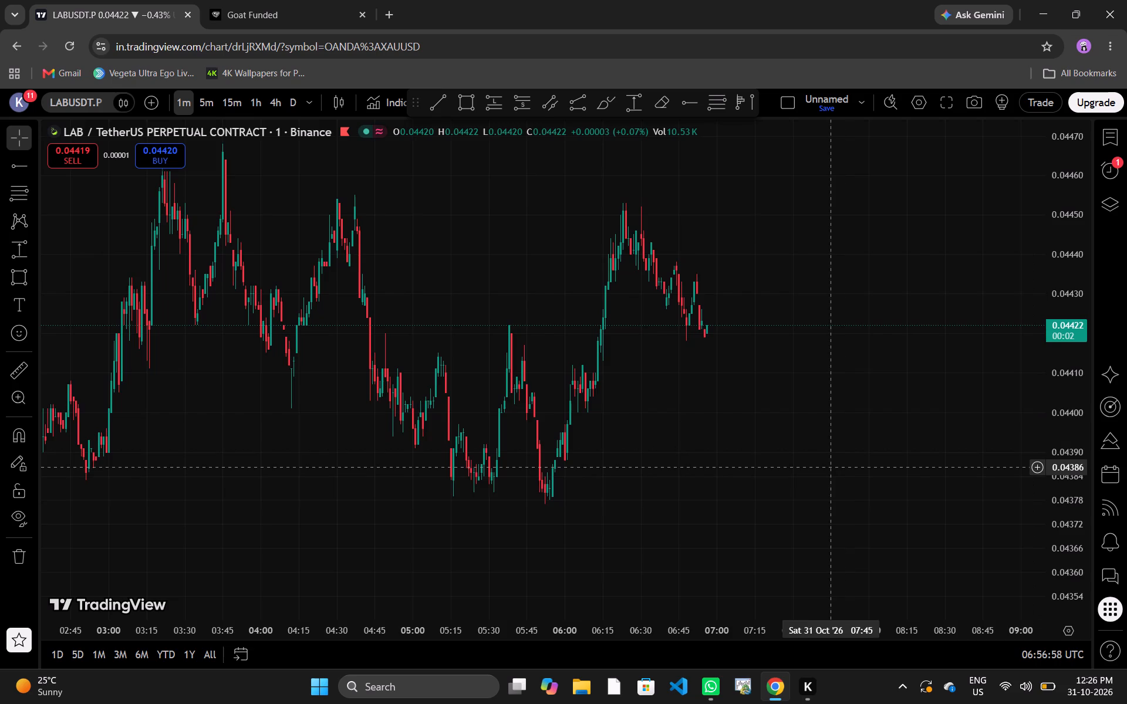
# Examine the latest 1-minute LABUSDT.P candles against the earlier swing highs and lows of the session.
pyautogui.moveTo(849, 453); pyautogui.dragTo(859, 446)
pyautogui.moveTo(1071, 306); pyautogui.dragTo(1046, 392)
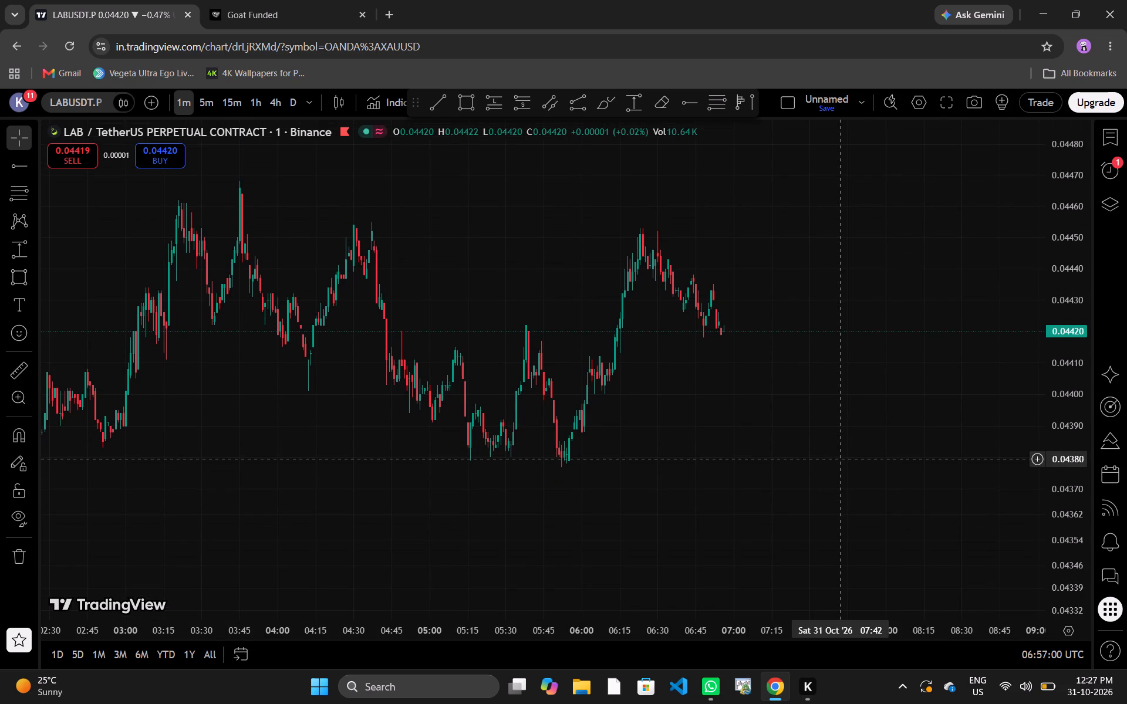
pyautogui.click(841, 459)
pyautogui.moveTo(841, 459); pyautogui.dragTo(620, 506)
pyautogui.moveTo(726, 472); pyautogui.dragTo(635, 495)
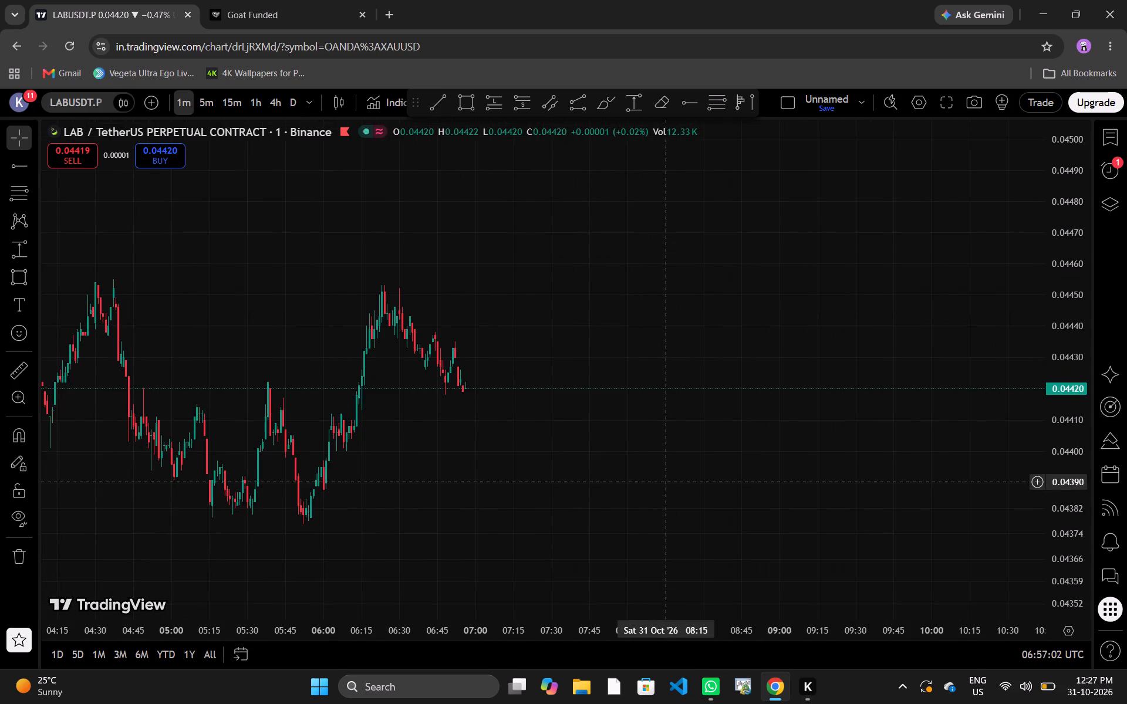
pyautogui.moveTo(667, 482); pyautogui.dragTo(738, 391)
pyautogui.moveTo(691, 431); pyautogui.dragTo(775, 442)
pyautogui.moveTo(775, 442); pyautogui.dragTo(819, 461)
pyautogui.doubleClick(819, 461)
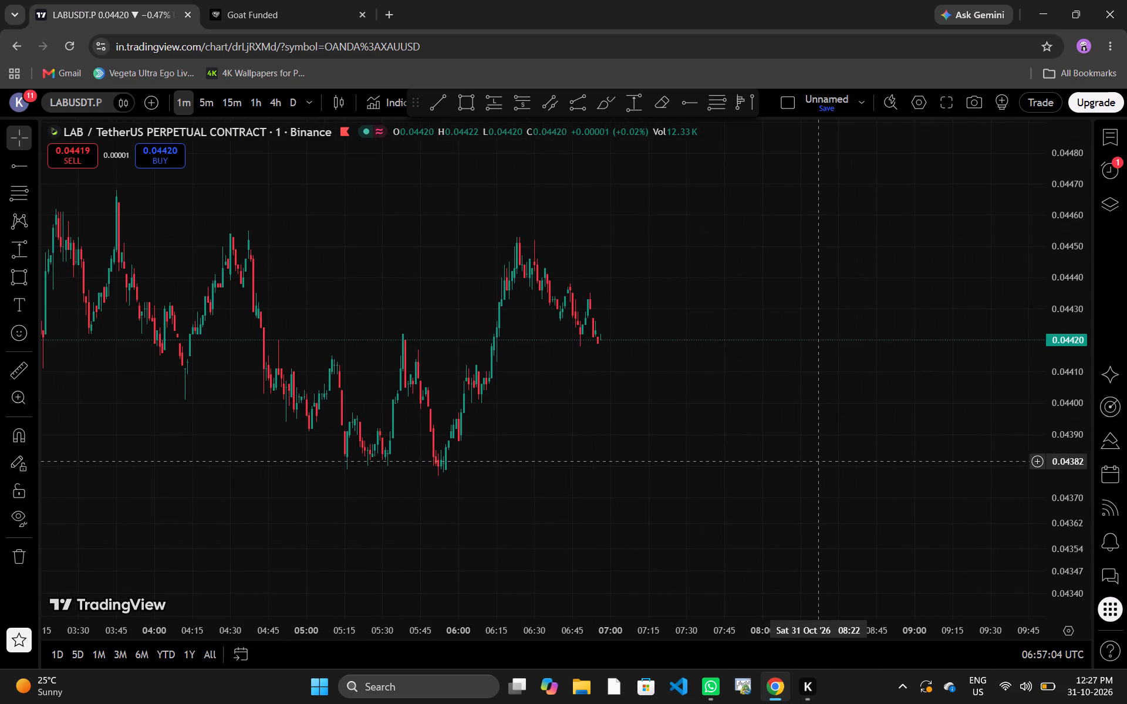
pyautogui.tripleClick(821, 459)
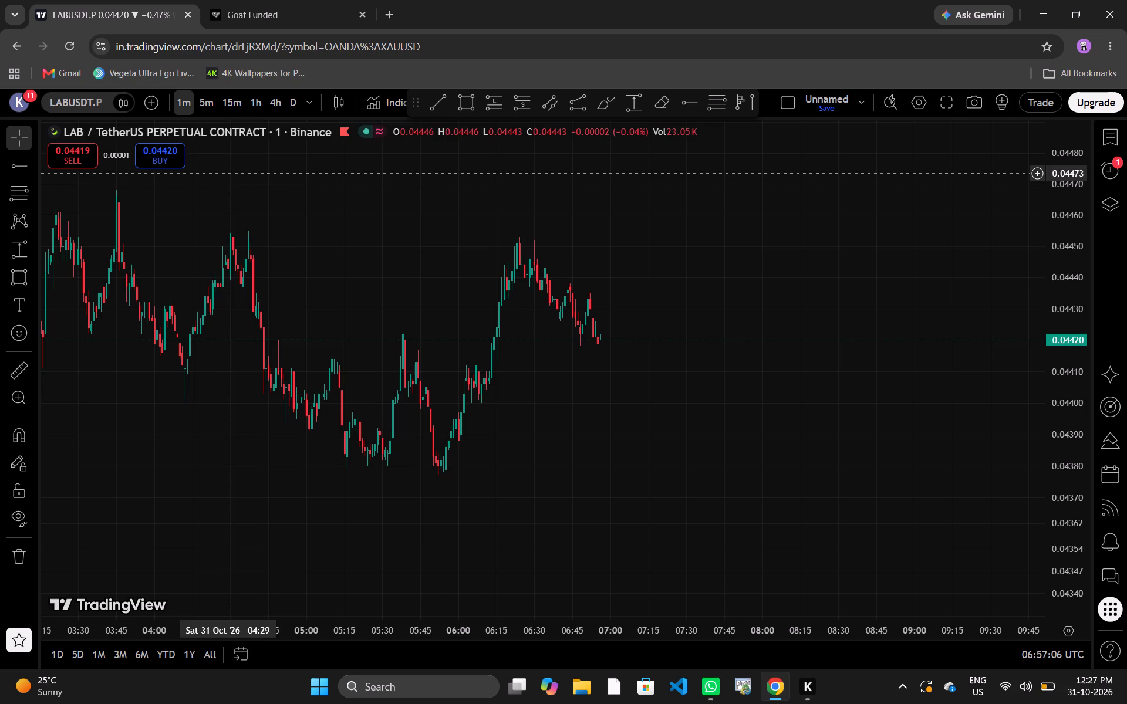
# Change the chart symbol to ETHUSD, Ethereum / US Dollar on Coinbase, and look over its recent 1-minute prices.
pyautogui.click(94, 105)
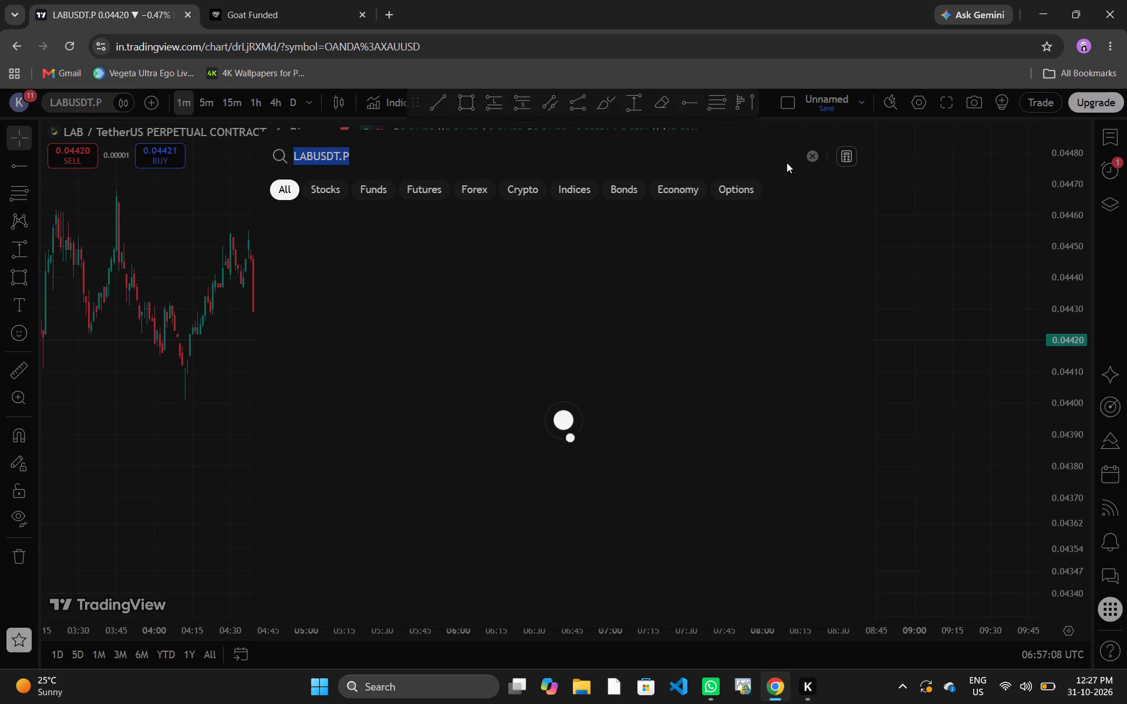
pyautogui.click(813, 154)
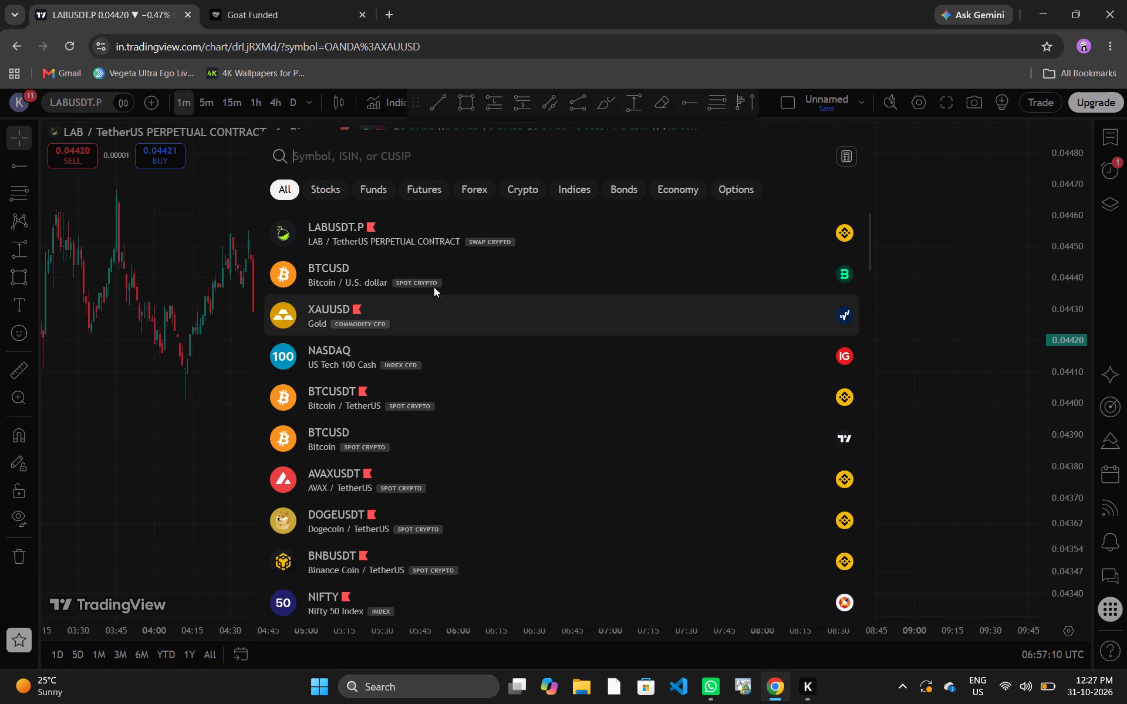
pyautogui.scroll(-2, 479, 367)
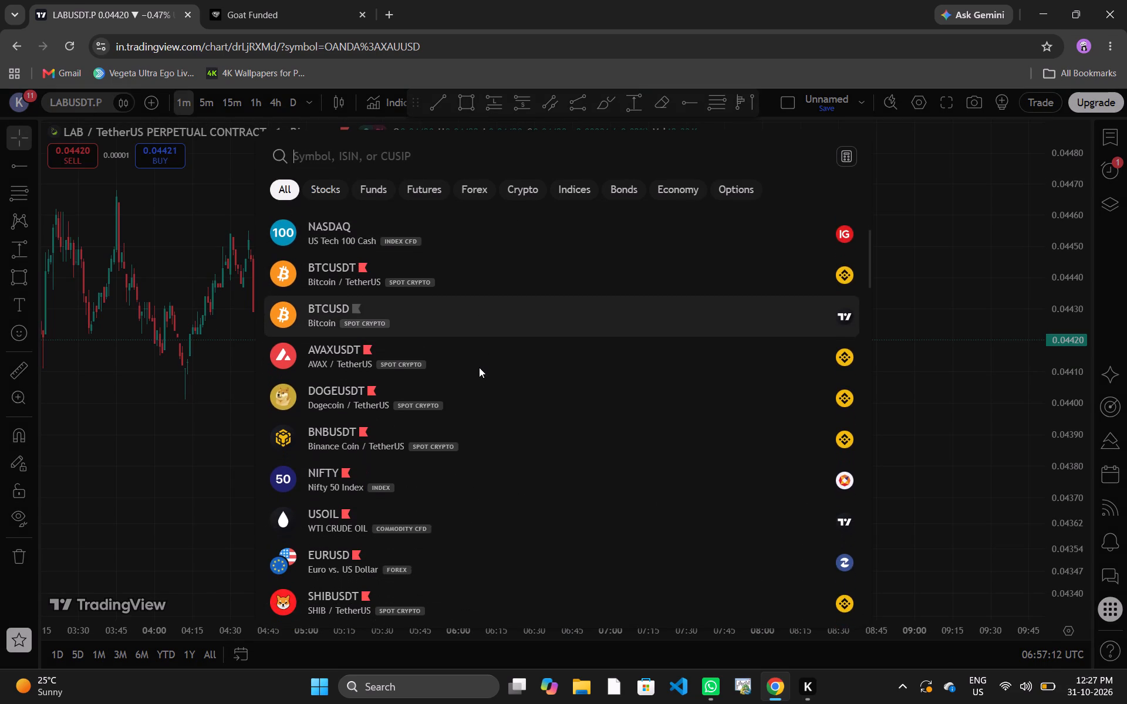
pyautogui.scroll(-5, 479, 367)
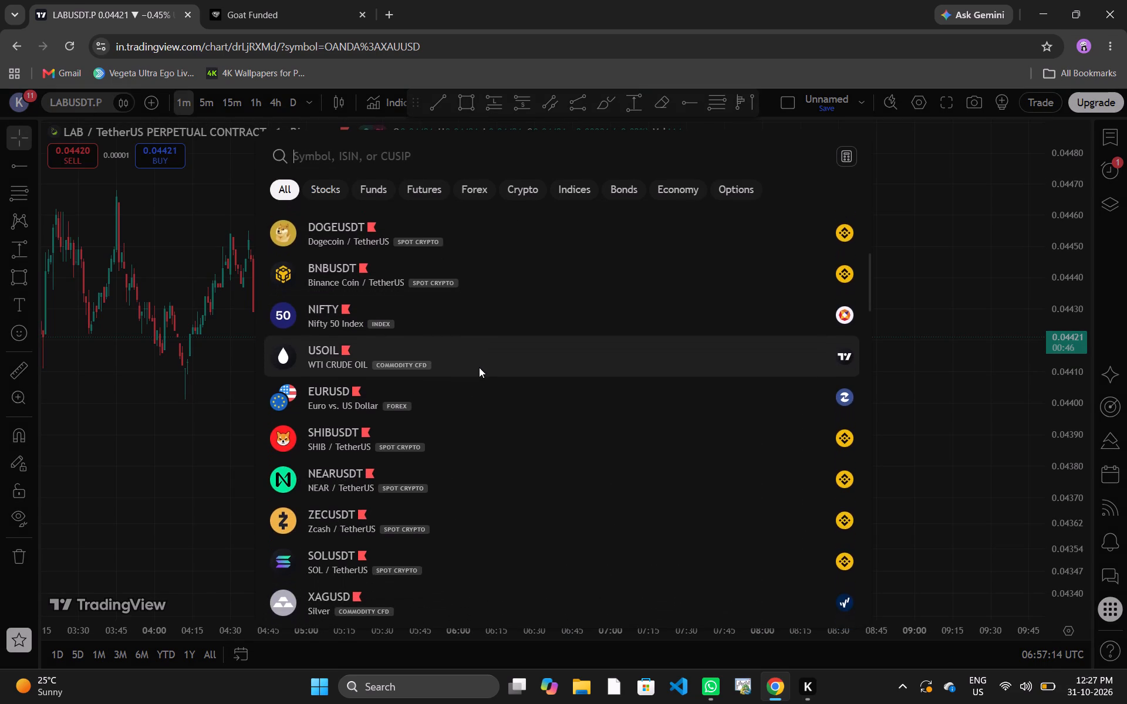
pyautogui.scroll(-4, 479, 367)
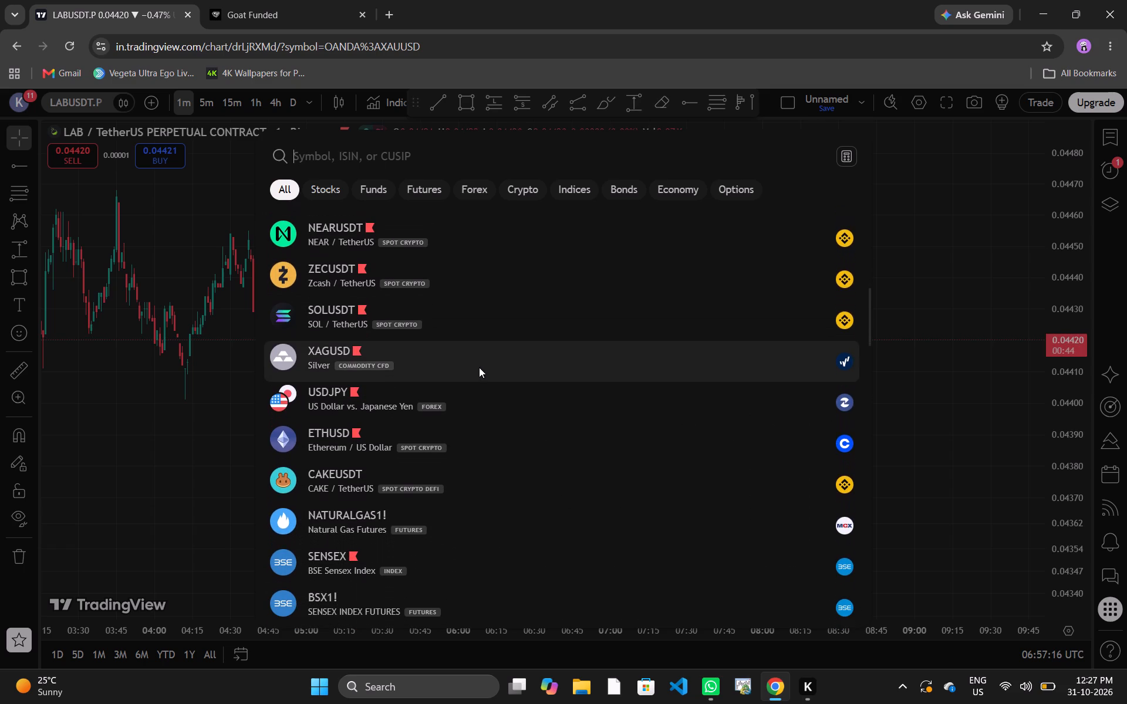
pyautogui.scroll(-2, 479, 367)
pyautogui.click(479, 367)
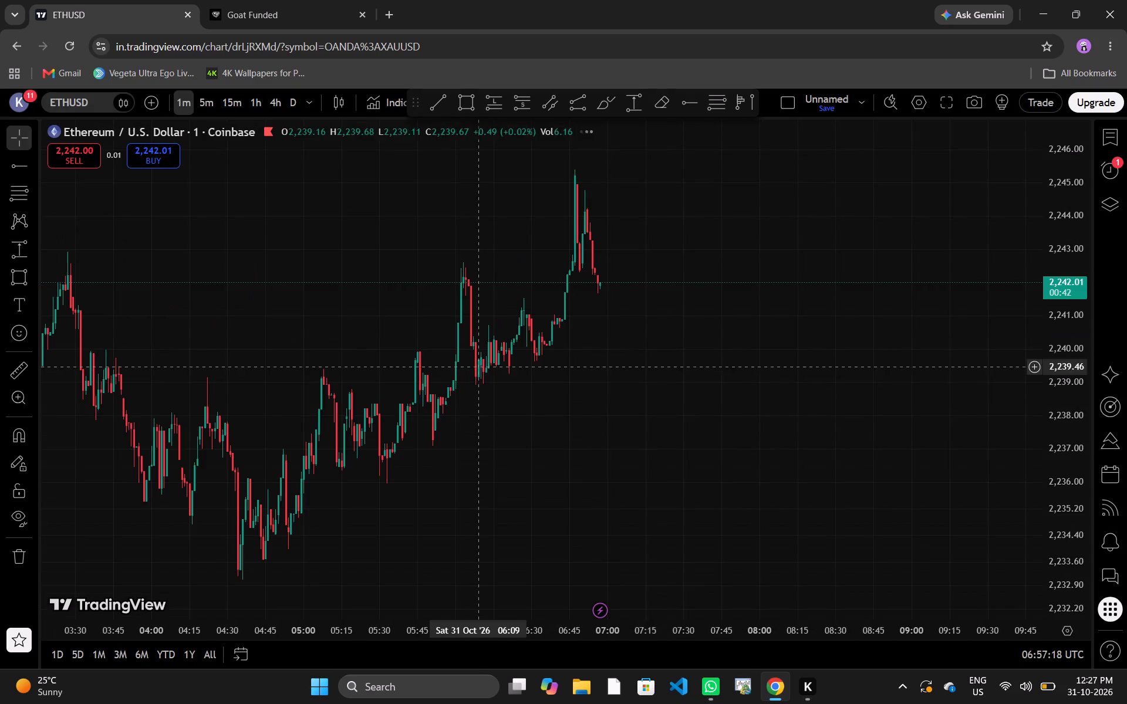
pyautogui.moveTo(661, 458); pyautogui.dragTo(922, 465)
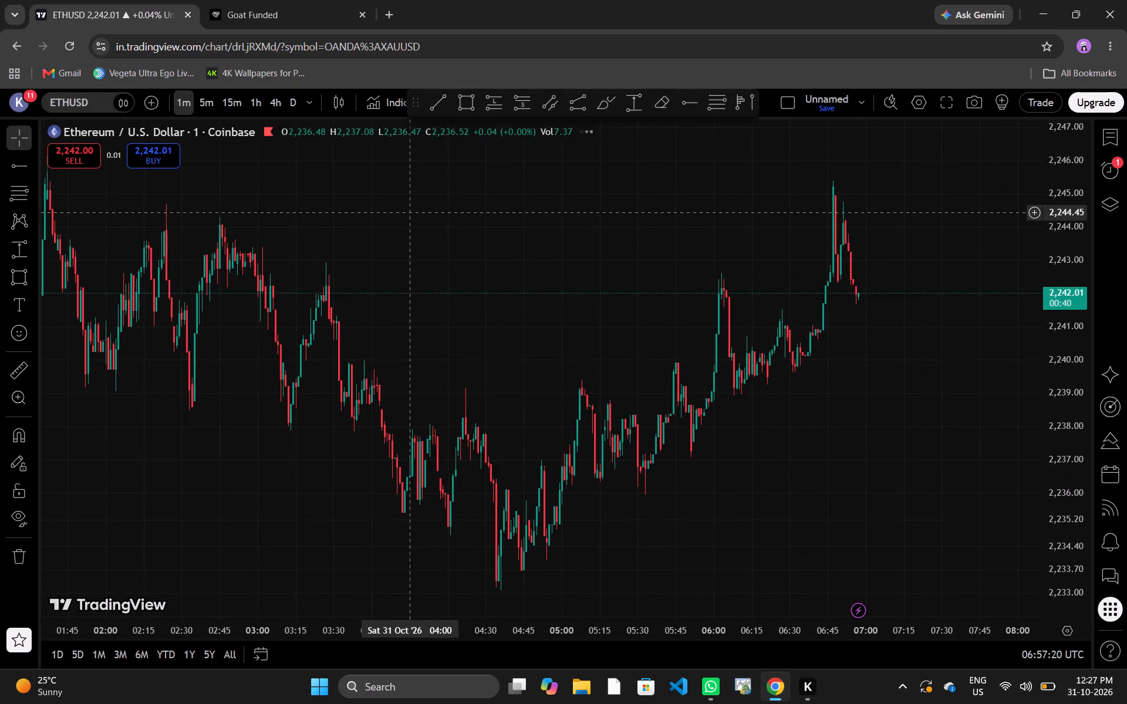
# Switch the ETHUSD chart to the 15-minute timeframe and examine the price swings of 30 and 31 October.
pyautogui.click(238, 107)
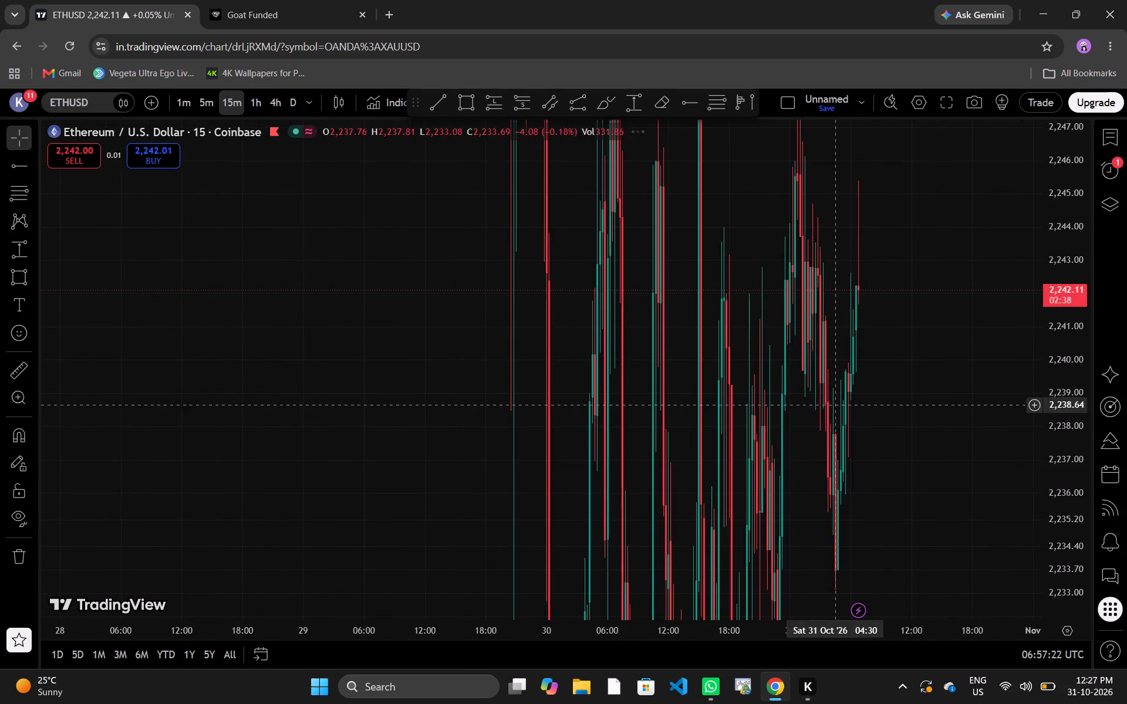
pyautogui.moveTo(1069, 231); pyautogui.dragTo(831, 703)
pyautogui.moveTo(932, 385); pyautogui.dragTo(626, 288)
pyautogui.moveTo(1062, 211); pyautogui.dragTo(1019, 548)
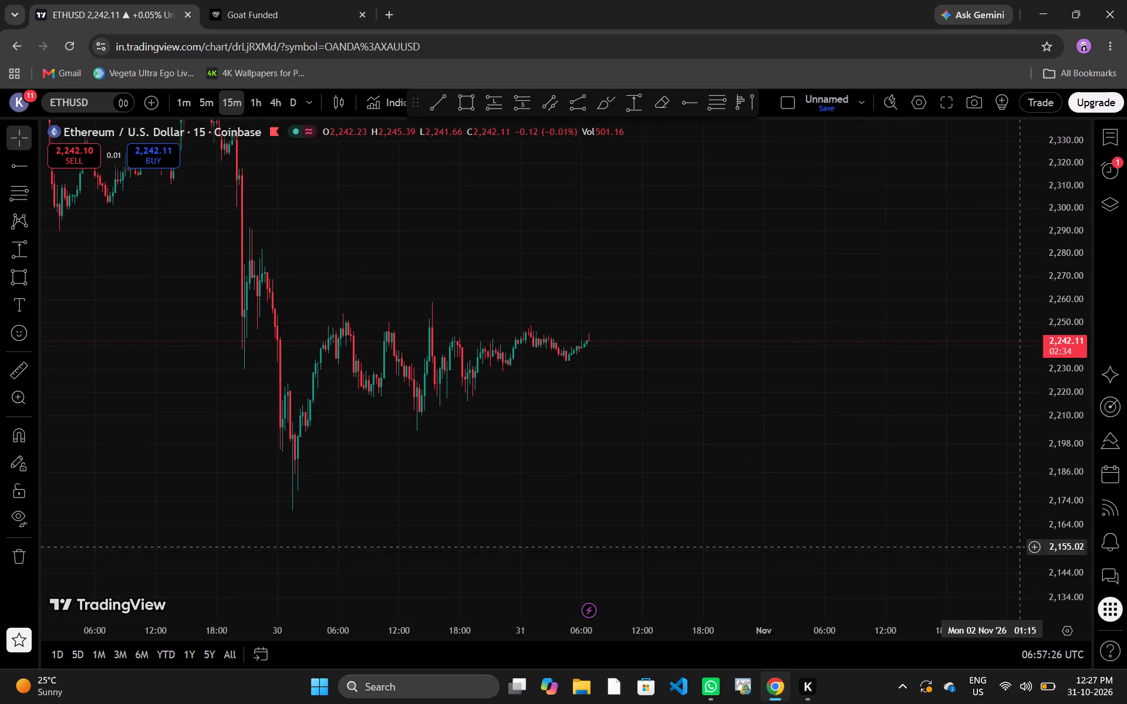
pyautogui.moveTo(1019, 548); pyautogui.dragTo(1057, 215)
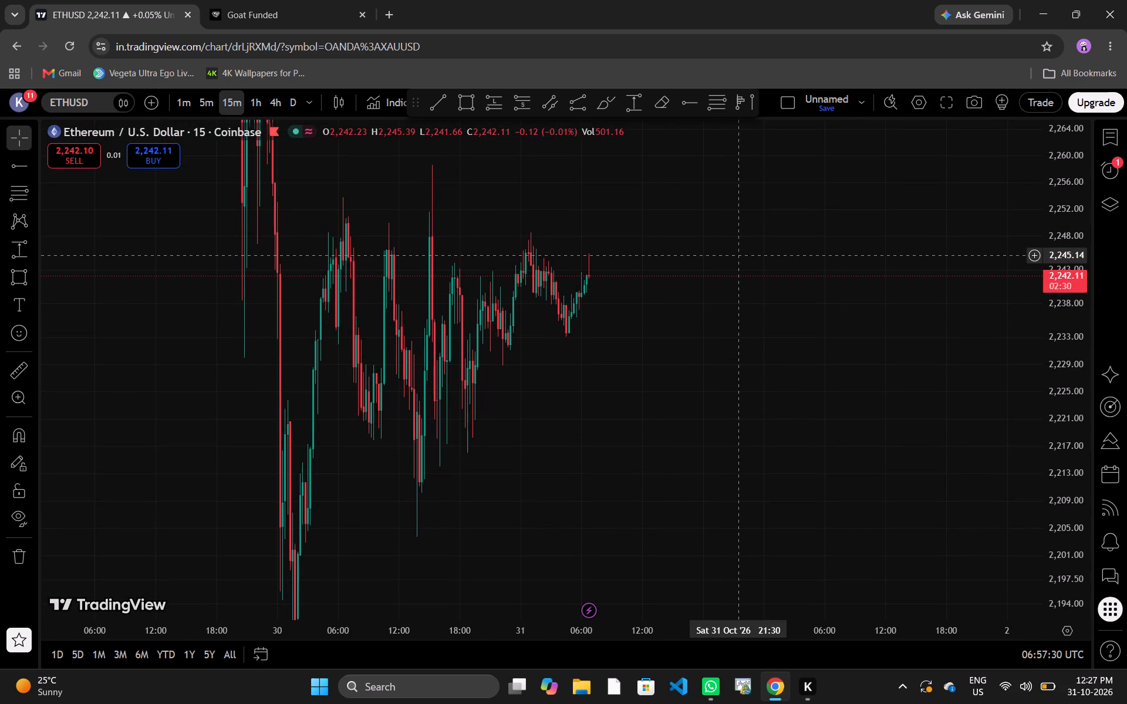
pyautogui.moveTo(748, 370); pyautogui.dragTo(734, 473)
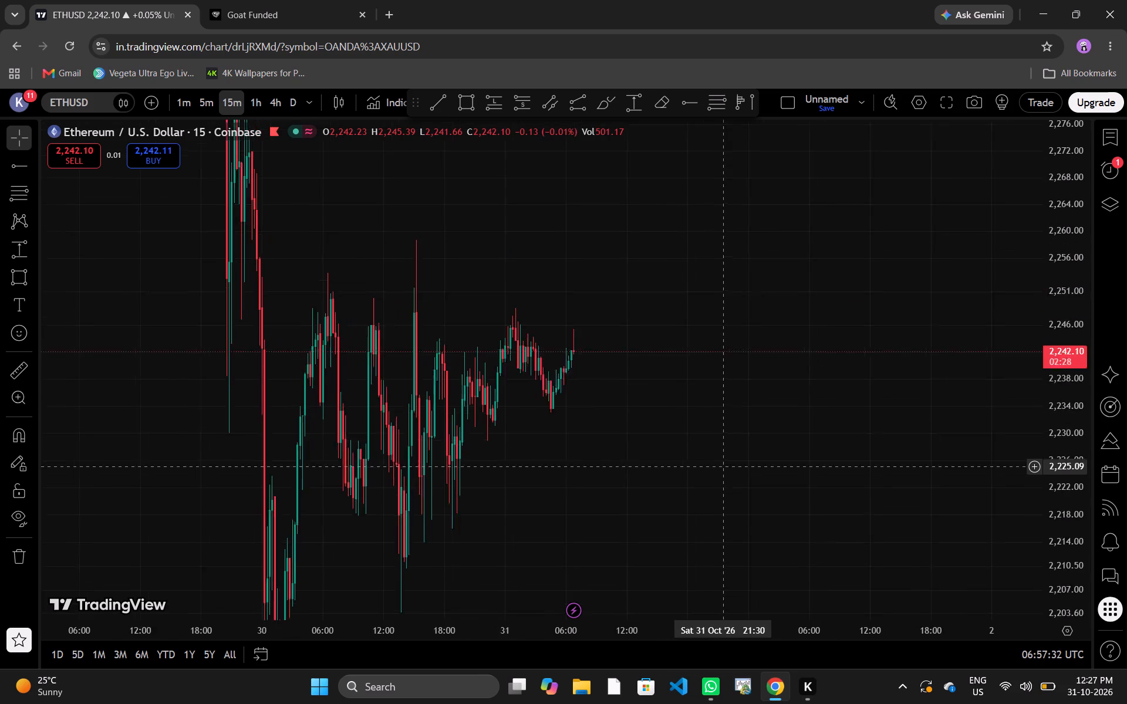
pyautogui.moveTo(734, 473); pyautogui.dragTo(751, 472)
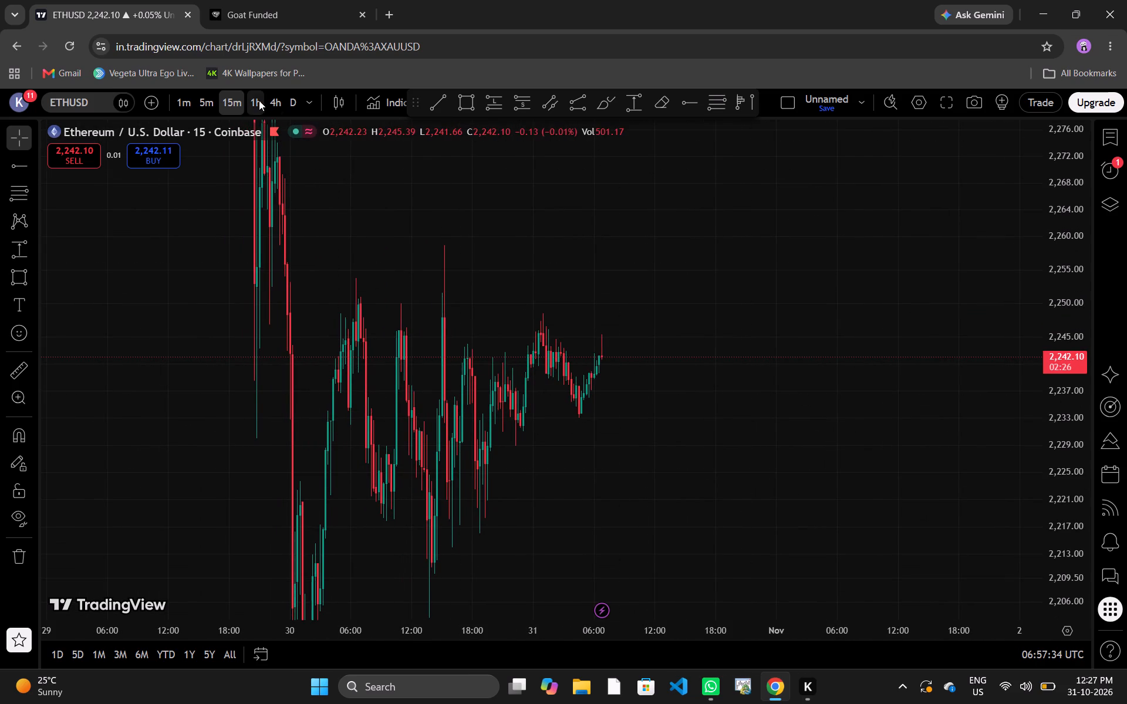
# Switch the ETHUSD chart to the 5-minute timeframe and examine the overnight swings and latest candles of 31 October closely.
pyautogui.click(214, 97)
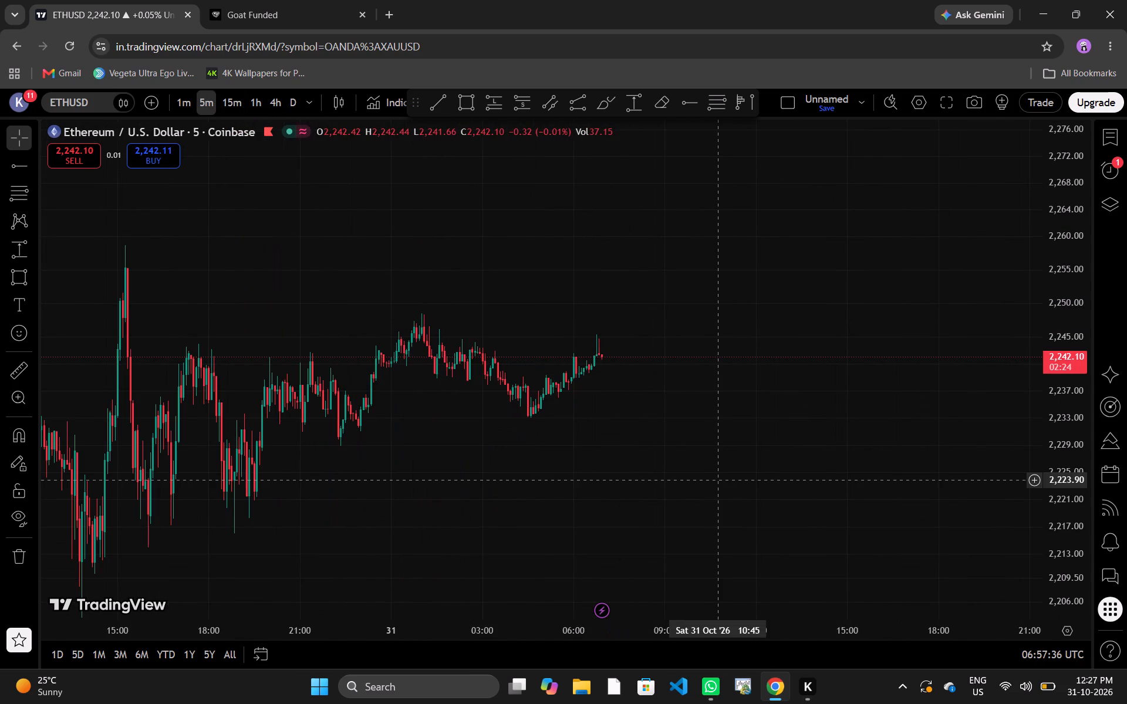
pyautogui.moveTo(718, 480); pyautogui.dragTo(828, 475)
pyautogui.moveTo(1077, 509); pyautogui.dragTo(1033, 219)
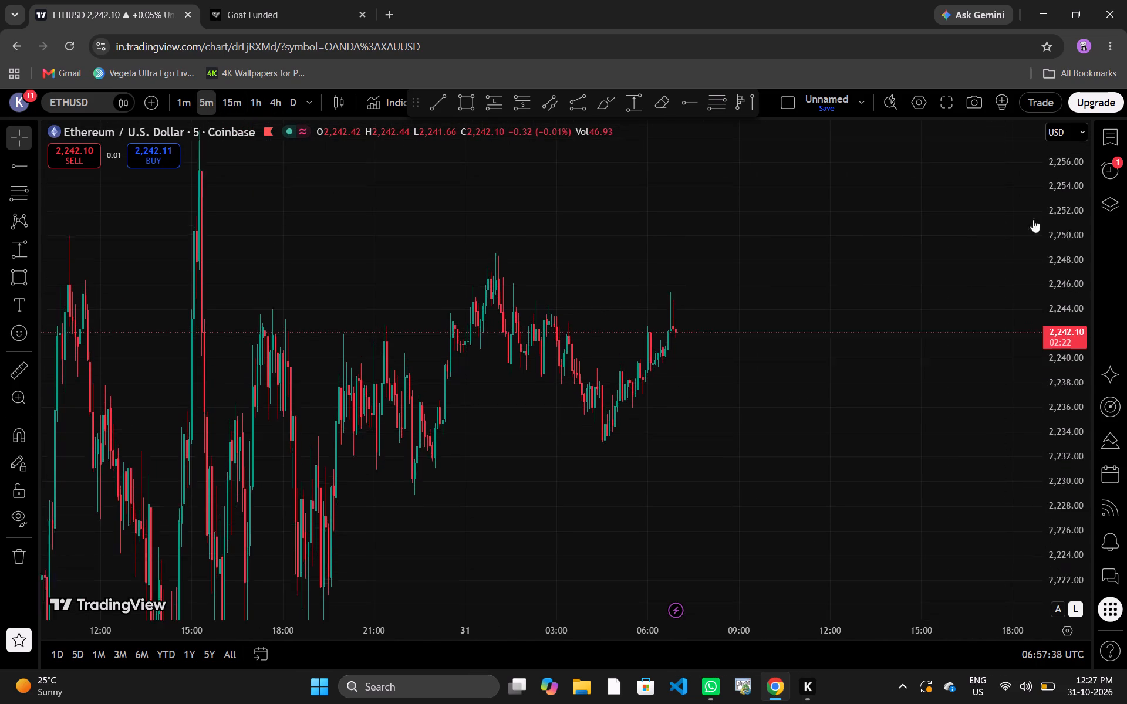
pyautogui.moveTo(1033, 219); pyautogui.dragTo(1025, 157)
pyautogui.moveTo(929, 424); pyautogui.dragTo(734, 475)
pyautogui.moveTo(807, 482); pyautogui.dragTo(812, 455)
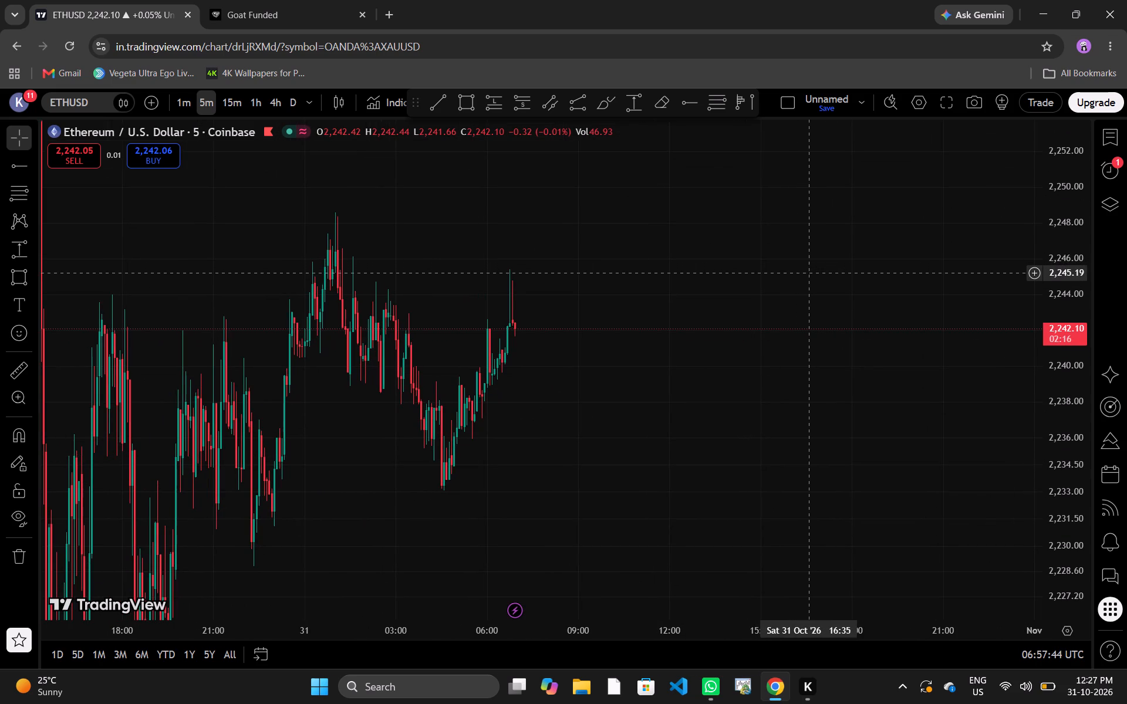
pyautogui.moveTo(785, 441); pyautogui.dragTo(913, 403)
pyautogui.moveTo(840, 444); pyautogui.dragTo(829, 474)
pyautogui.moveTo(746, 638); pyautogui.dragTo(625, 648)
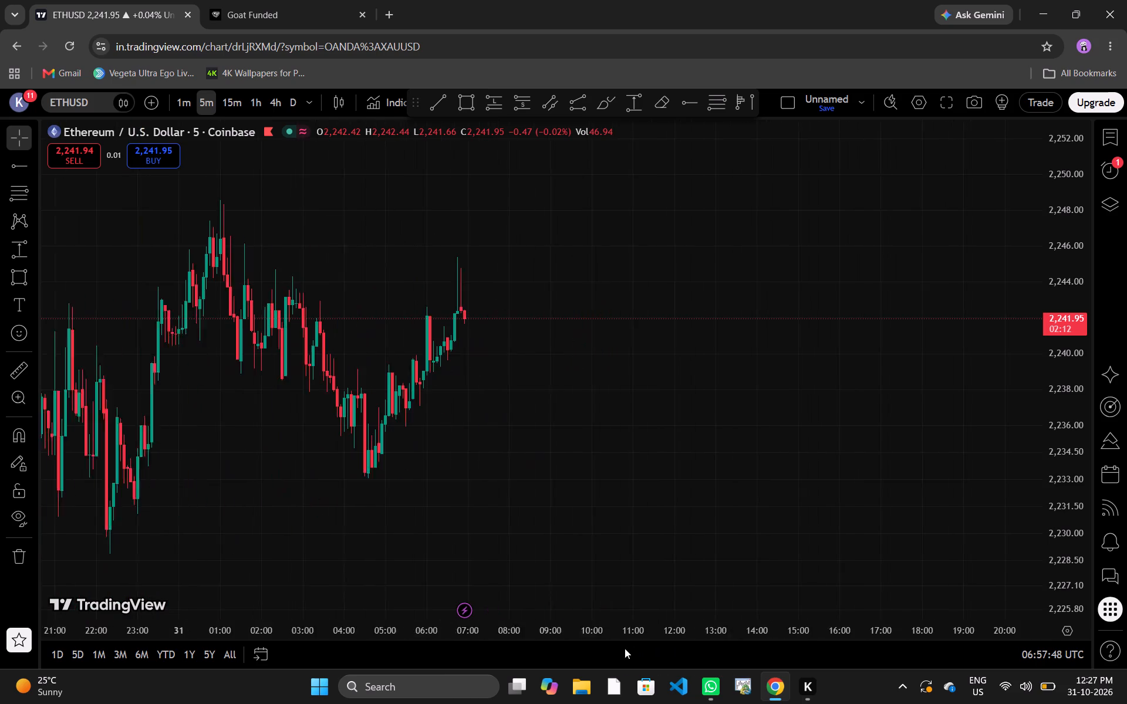
pyautogui.moveTo(625, 648); pyautogui.dragTo(567, 641)
pyautogui.moveTo(613, 509); pyautogui.dragTo(639, 507)
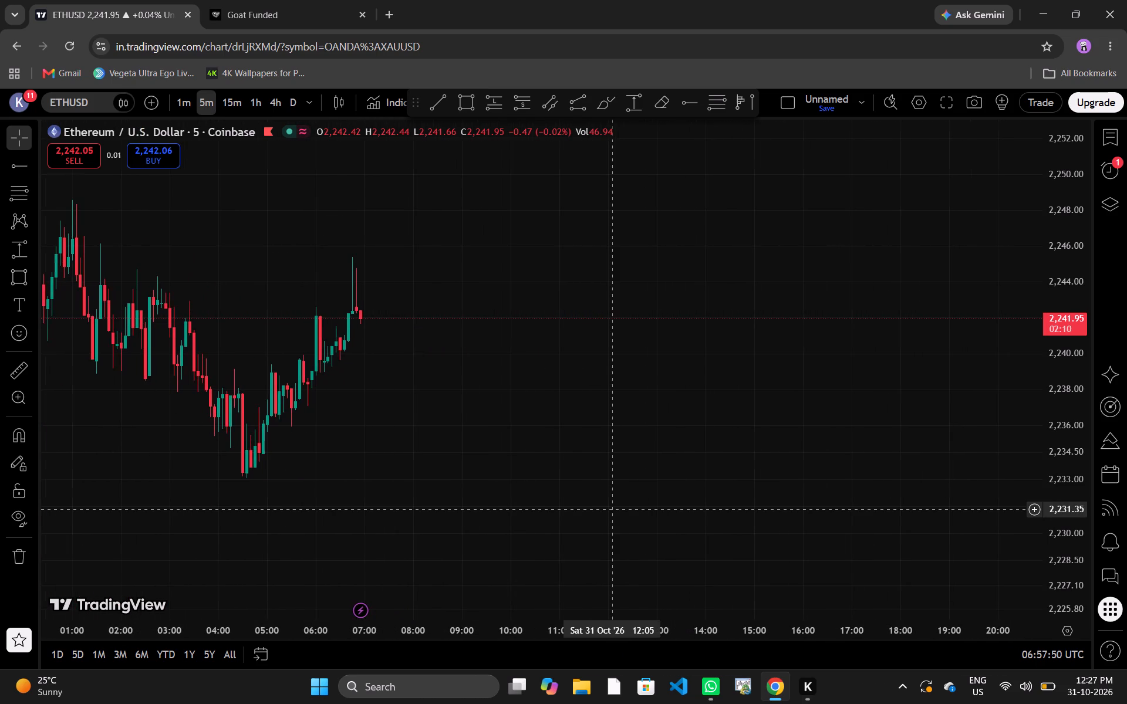
pyautogui.moveTo(639, 507); pyautogui.dragTo(816, 469)
pyautogui.moveTo(1058, 469); pyautogui.dragTo(1053, 330)
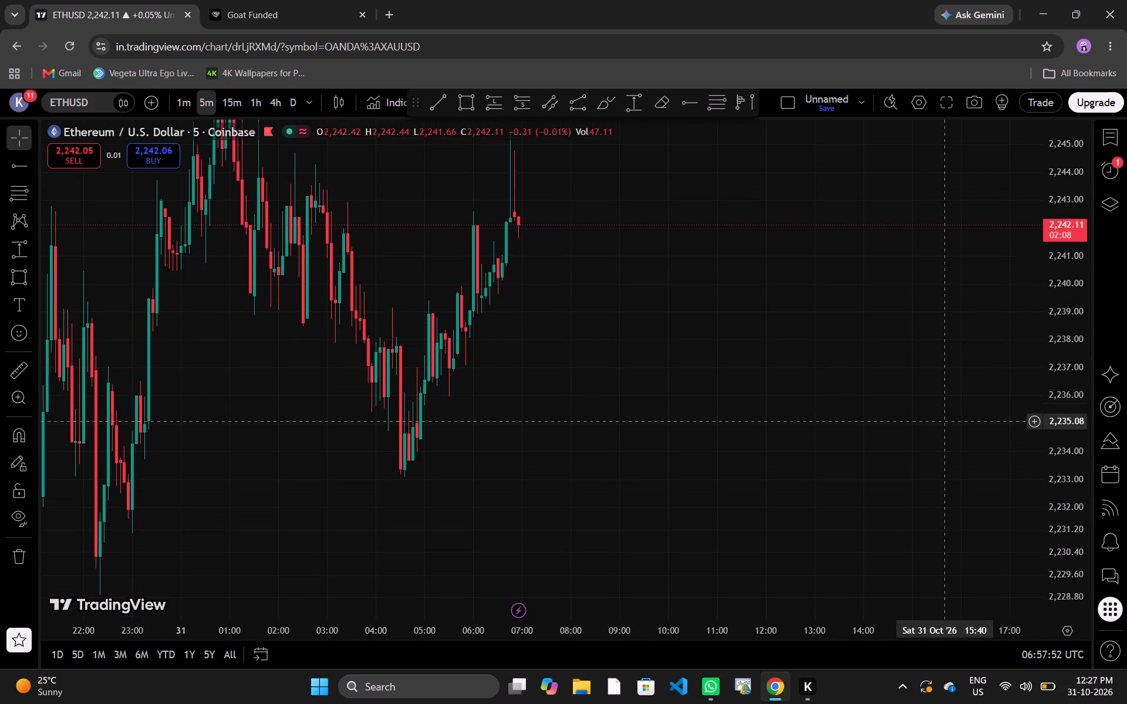
pyautogui.moveTo(947, 421); pyautogui.dragTo(880, 468)
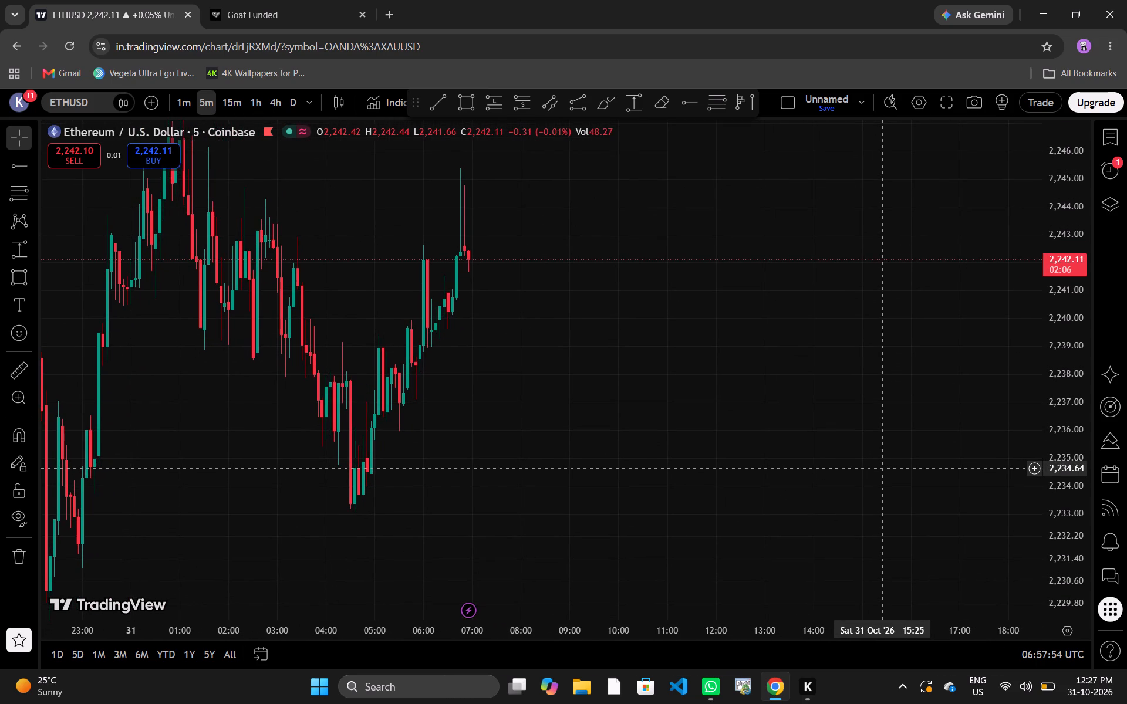
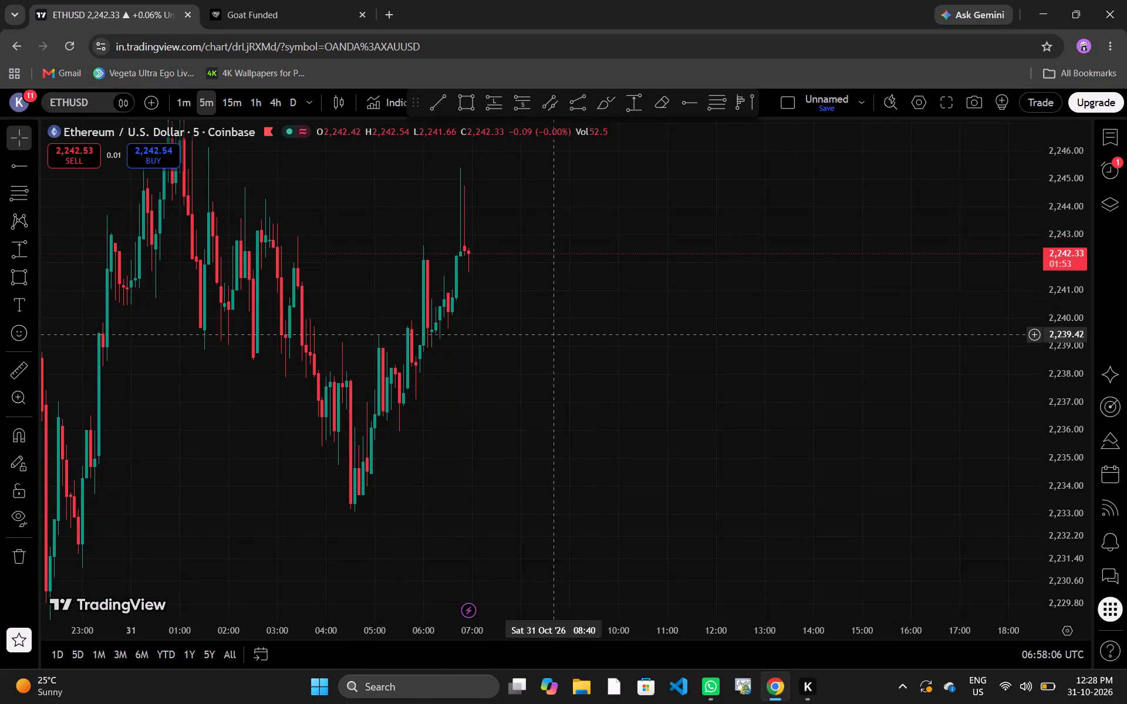
# Draw a rectangle zone along the swing highs from about 2,243.47 to 2,245.63, spanning 30 Oct 05:00 to 31 Oct 11:55.
pyautogui.moveTo(549, 336); pyautogui.dragTo(711, 280)
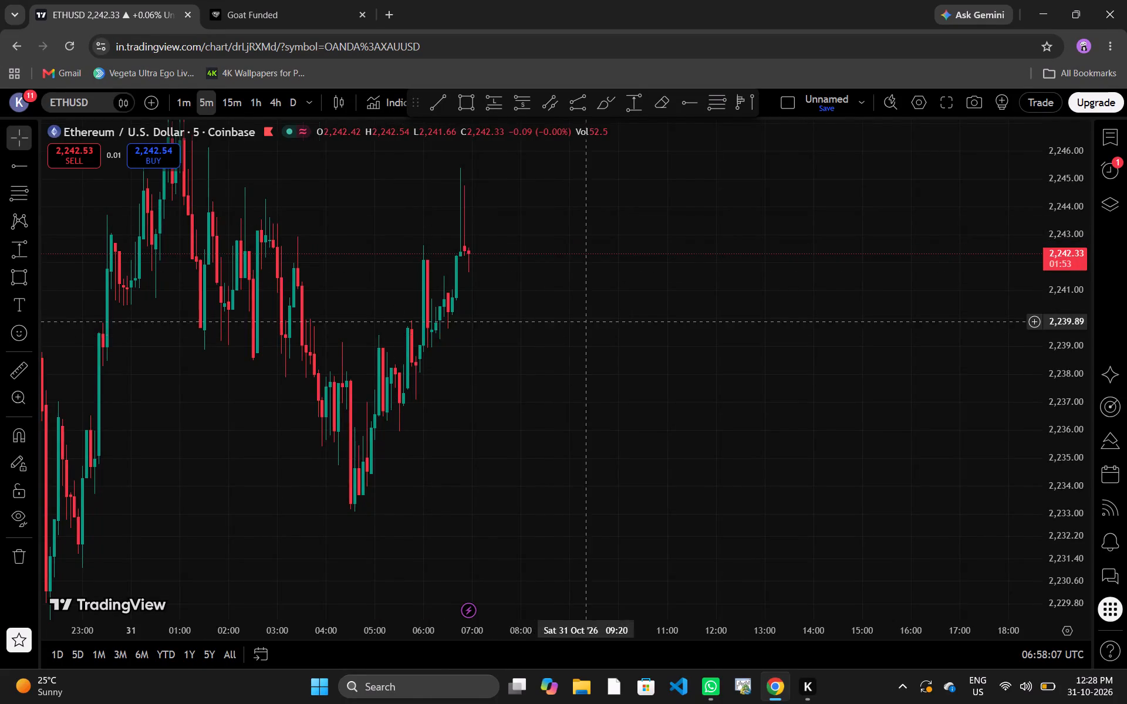
pyautogui.moveTo(711, 280); pyautogui.dragTo(953, 202)
pyautogui.moveTo(1075, 220); pyautogui.dragTo(978, 580)
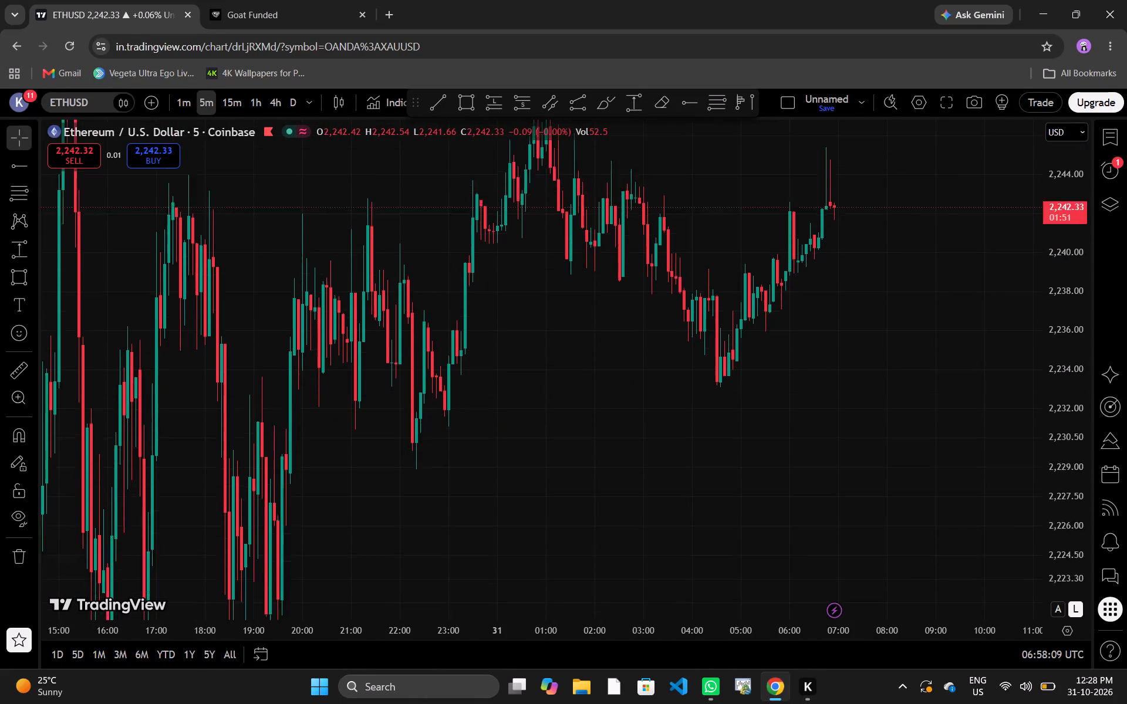
pyautogui.moveTo(978, 580); pyautogui.dragTo(970, 585)
pyautogui.moveTo(573, 633); pyautogui.dragTo(799, 639)
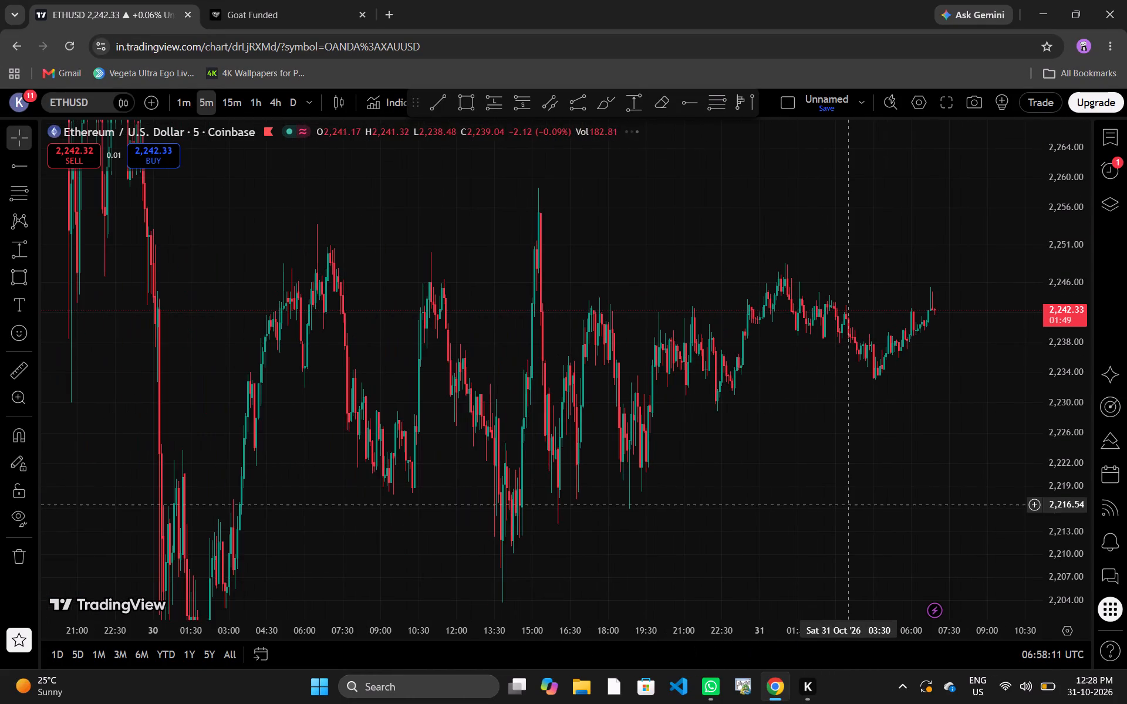
pyautogui.moveTo(848, 505); pyautogui.dragTo(745, 517)
pyautogui.moveTo(1079, 453); pyautogui.dragTo(1077, 398)
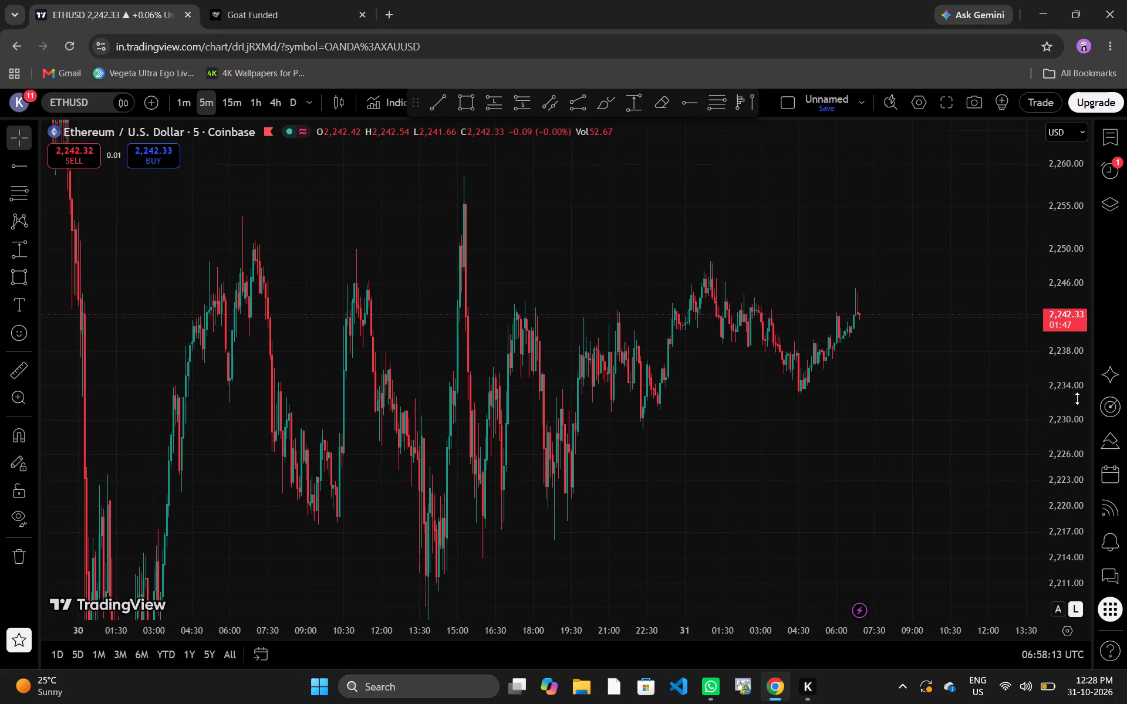
pyautogui.moveTo(1077, 398); pyautogui.dragTo(1077, 394)
pyautogui.click(949, 460)
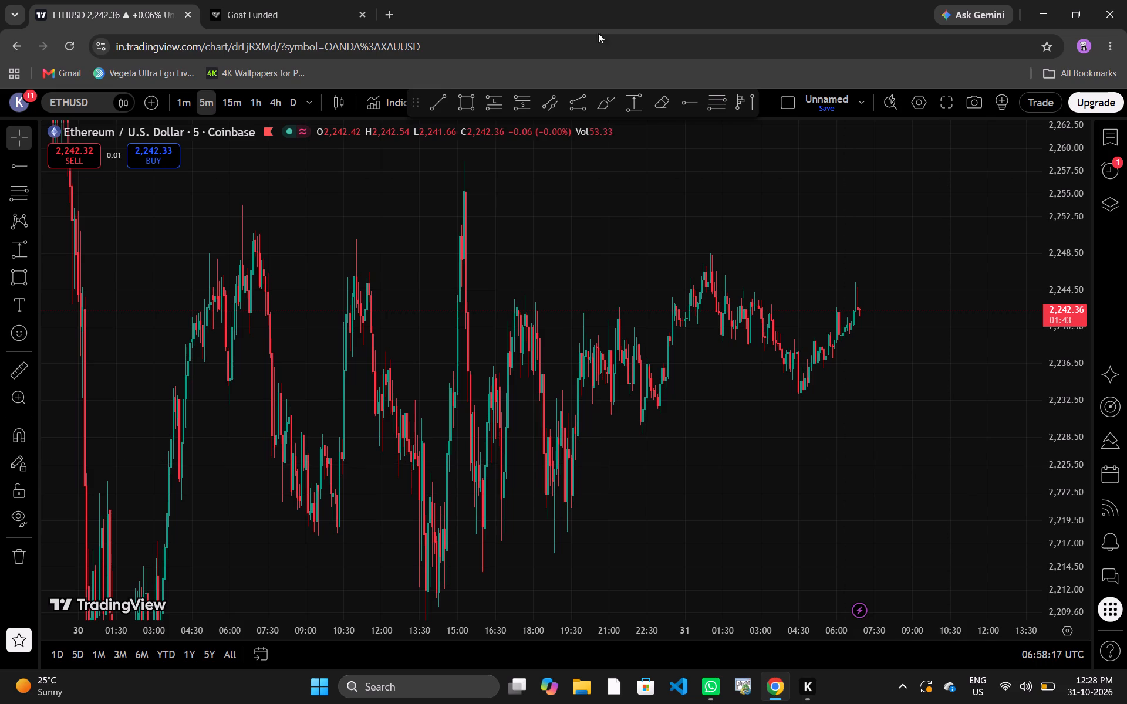
pyautogui.click(469, 113)
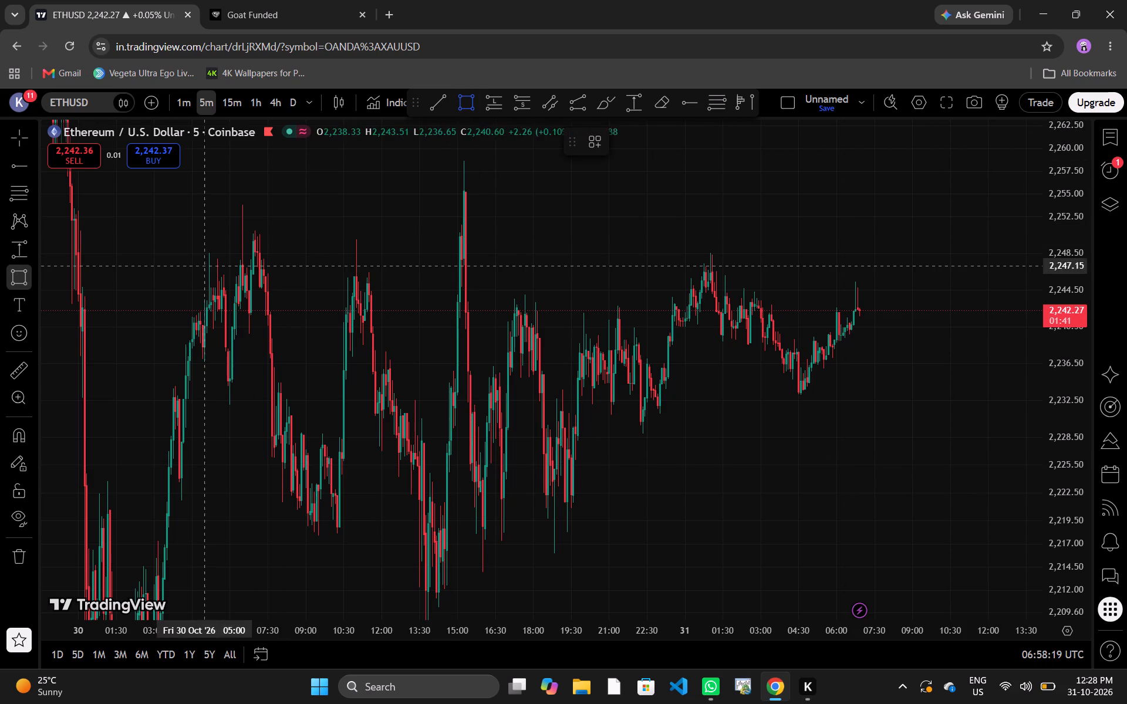
pyautogui.moveTo(206, 259); pyautogui.dragTo(702, 361)
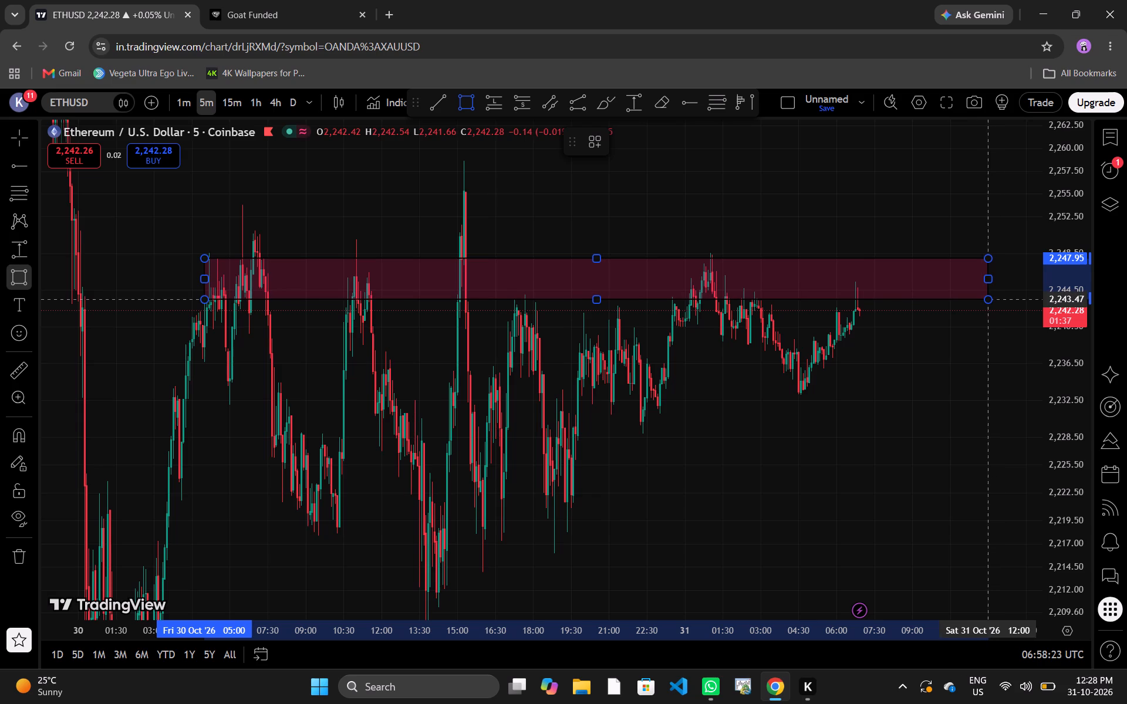
pyautogui.click(991, 300)
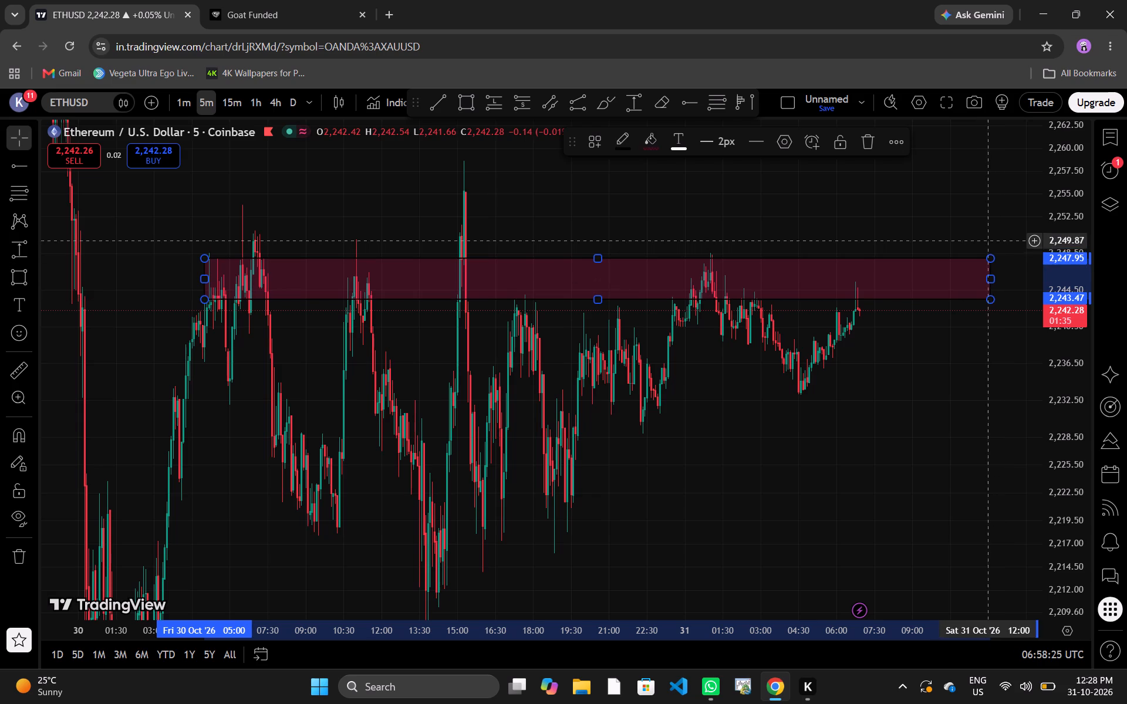
pyautogui.moveTo(991, 259); pyautogui.dragTo(987, 280)
# Draw a thin rectangle zone along the recent swing lows from about 2,232.31 to 2,233.34, spanning 30 Oct 20:25 to 31 Oct 15:30.
pyautogui.moveTo(982, 360); pyautogui.dragTo(907, 257)
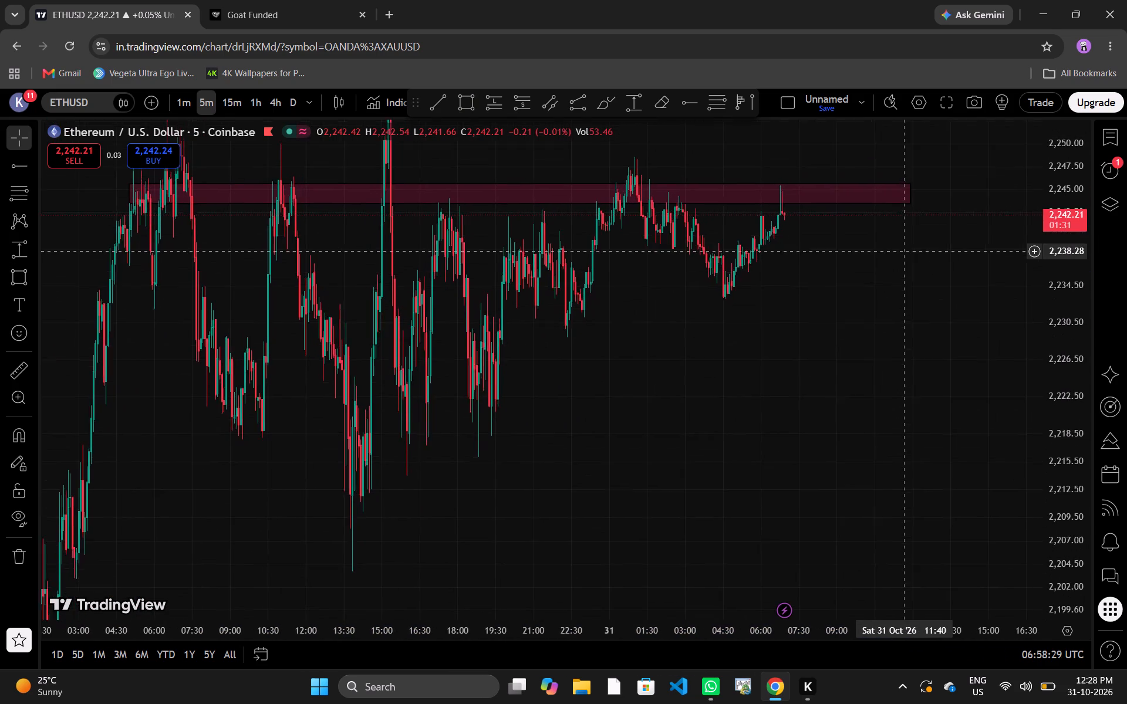
pyautogui.moveTo(907, 257); pyautogui.dragTo(886, 288)
pyautogui.click(815, 375)
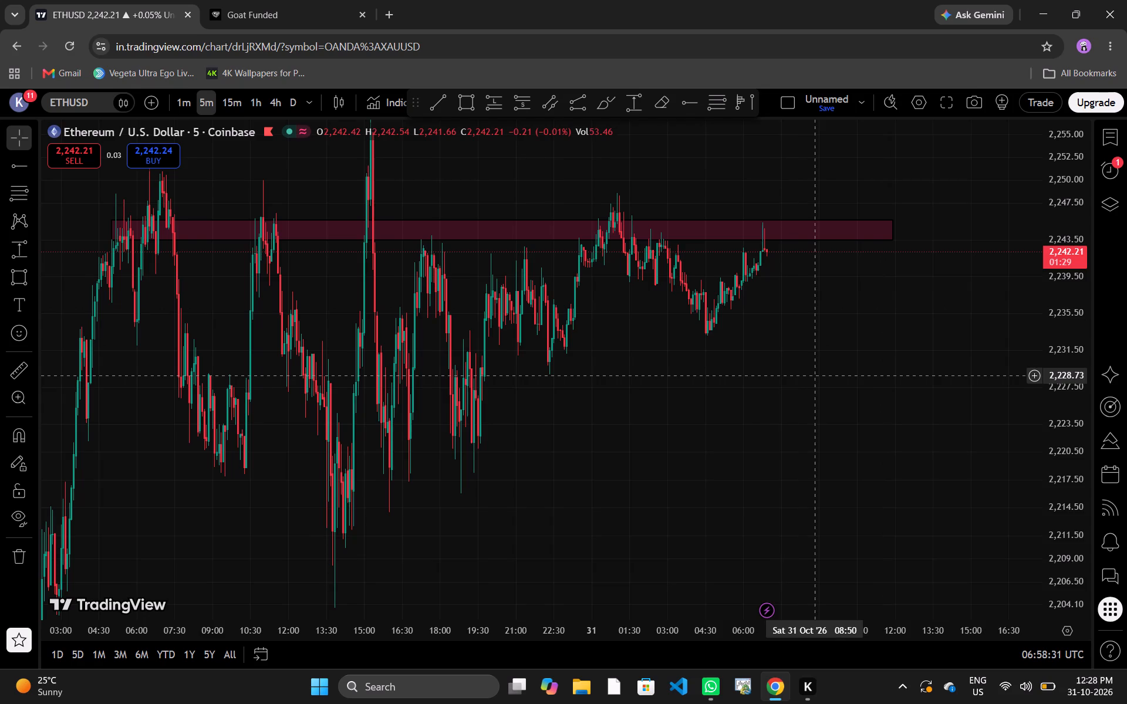
pyautogui.moveTo(815, 375); pyautogui.dragTo(777, 368)
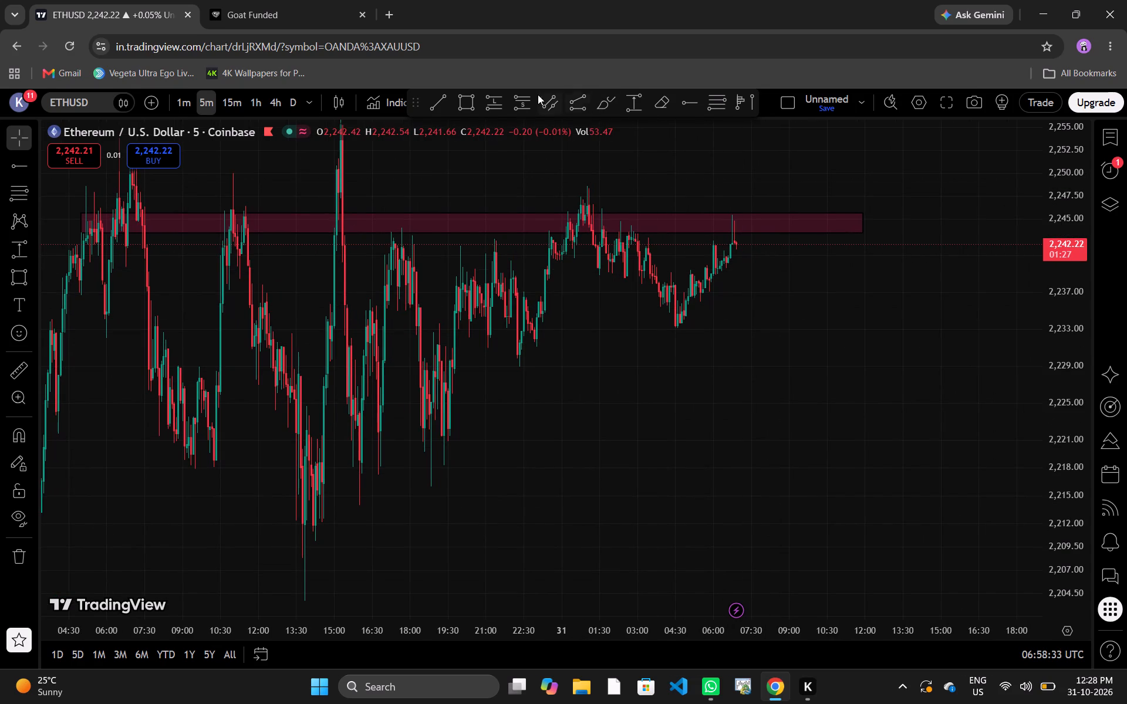
pyautogui.click(470, 102)
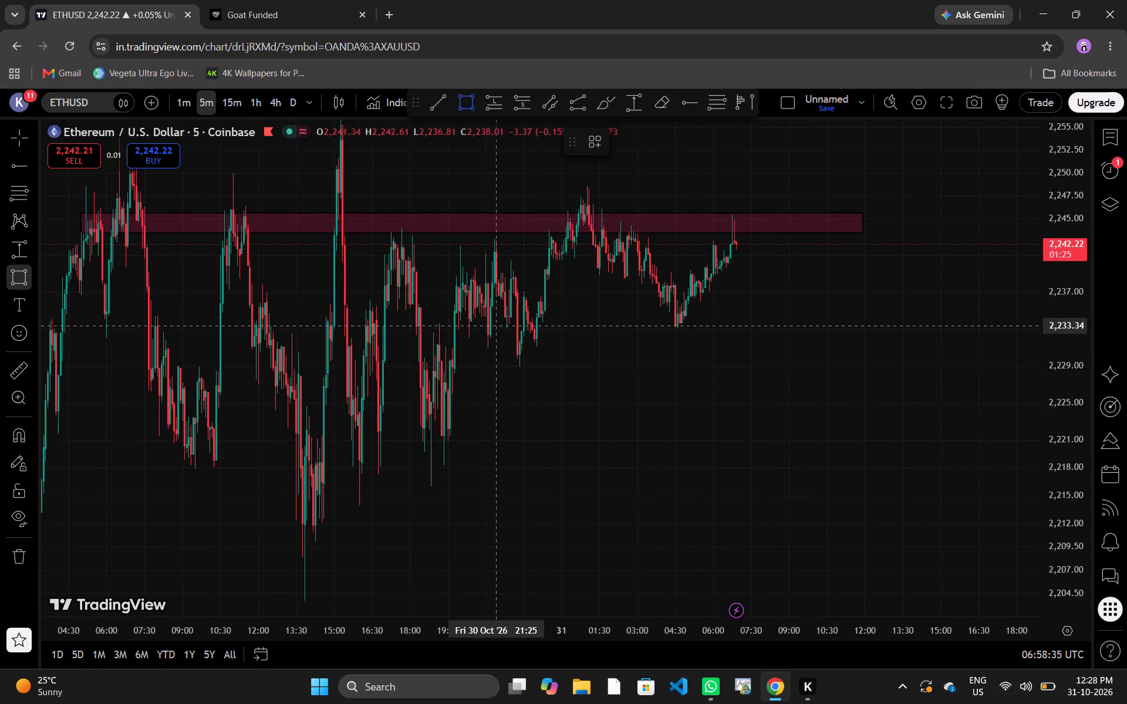
pyautogui.moveTo(471, 326); pyautogui.dragTo(610, 357)
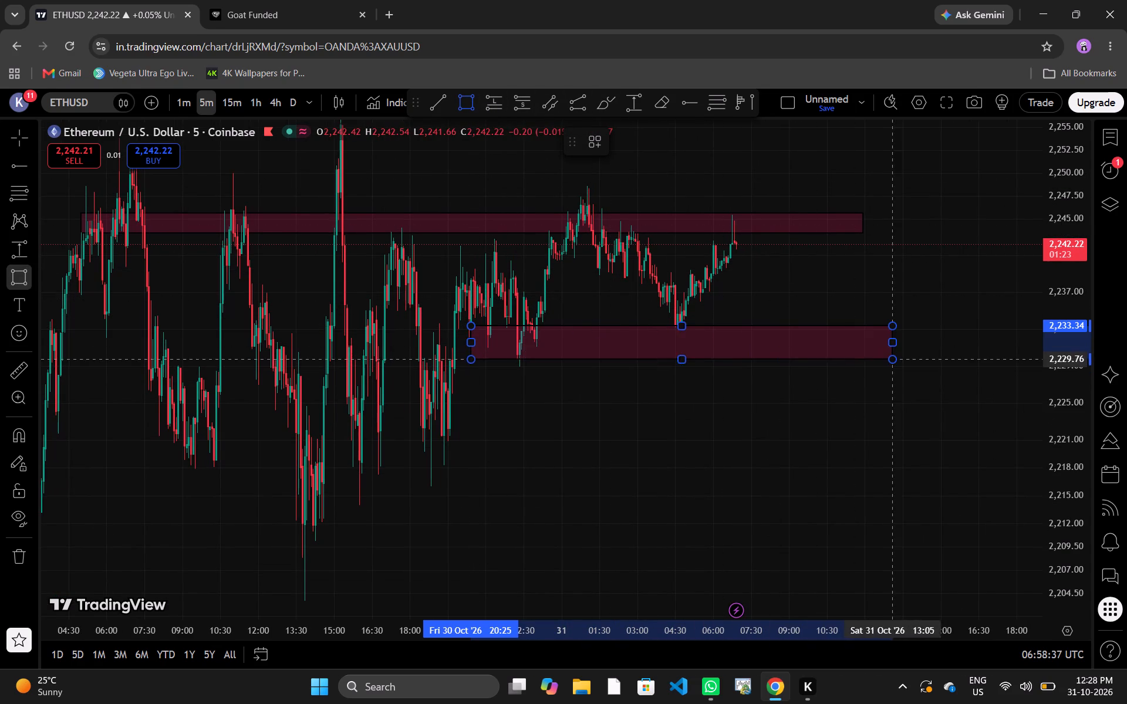
pyautogui.click(954, 336)
pyautogui.click(908, 409)
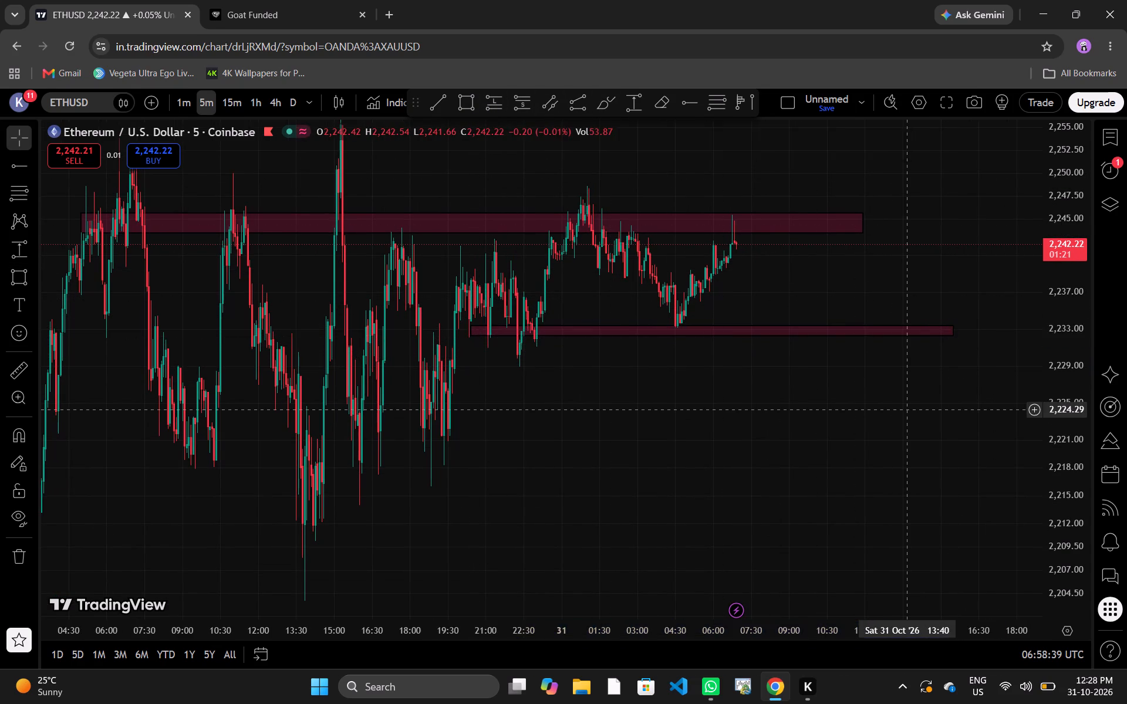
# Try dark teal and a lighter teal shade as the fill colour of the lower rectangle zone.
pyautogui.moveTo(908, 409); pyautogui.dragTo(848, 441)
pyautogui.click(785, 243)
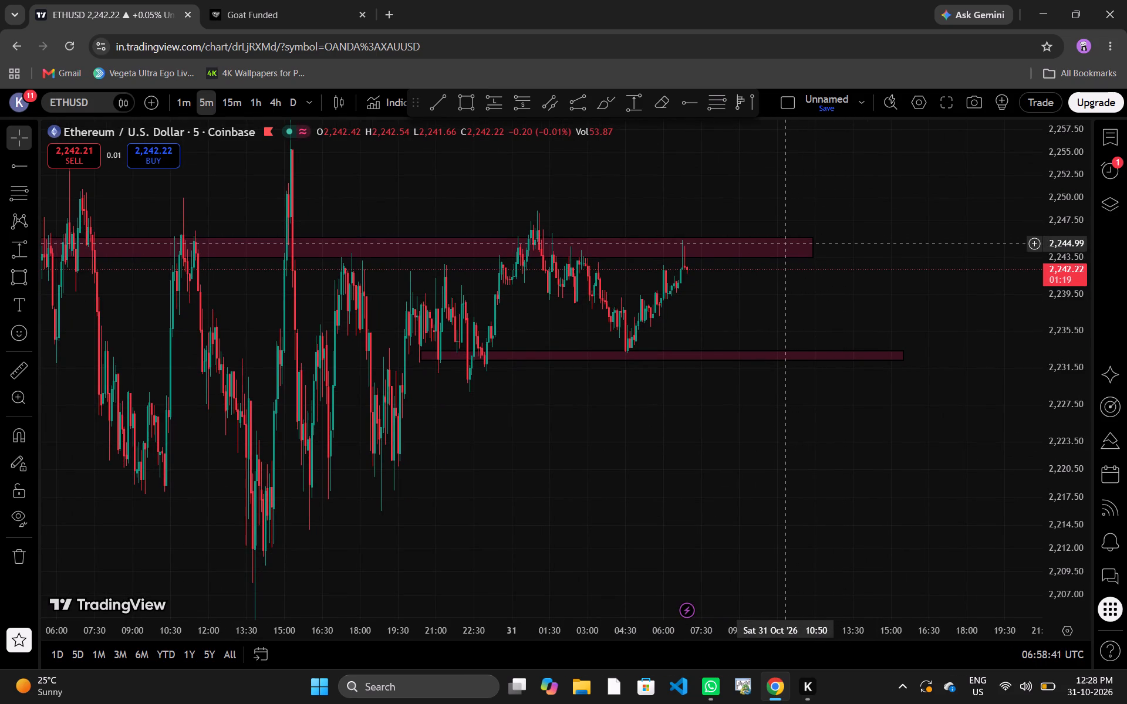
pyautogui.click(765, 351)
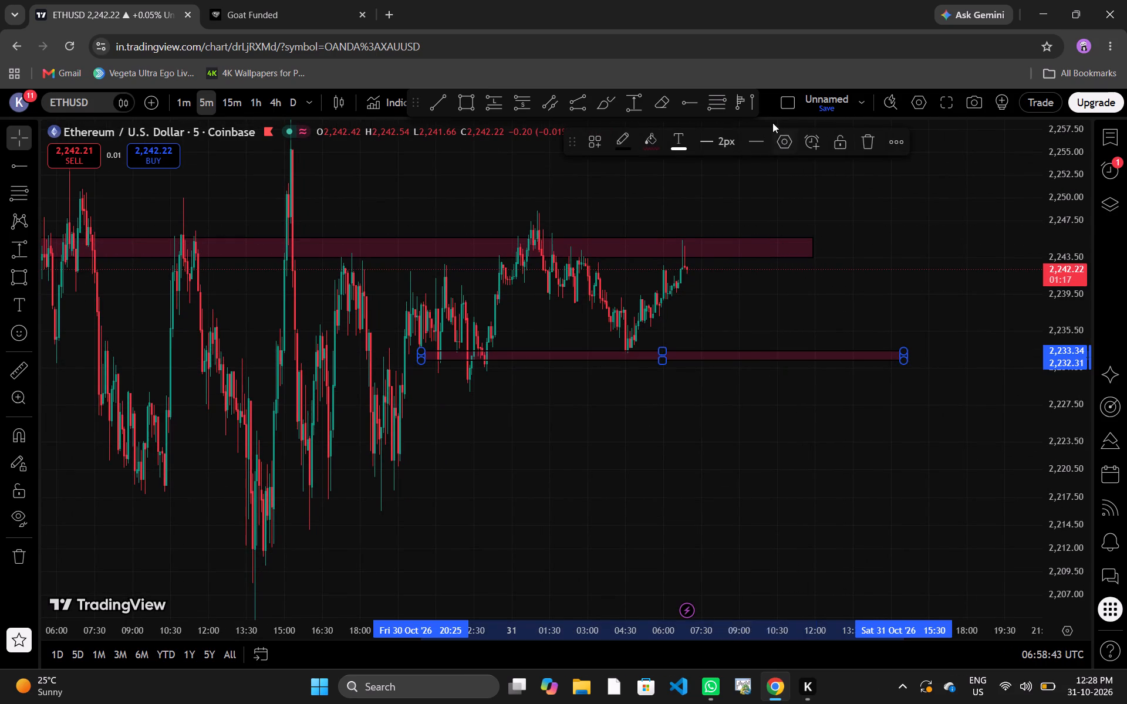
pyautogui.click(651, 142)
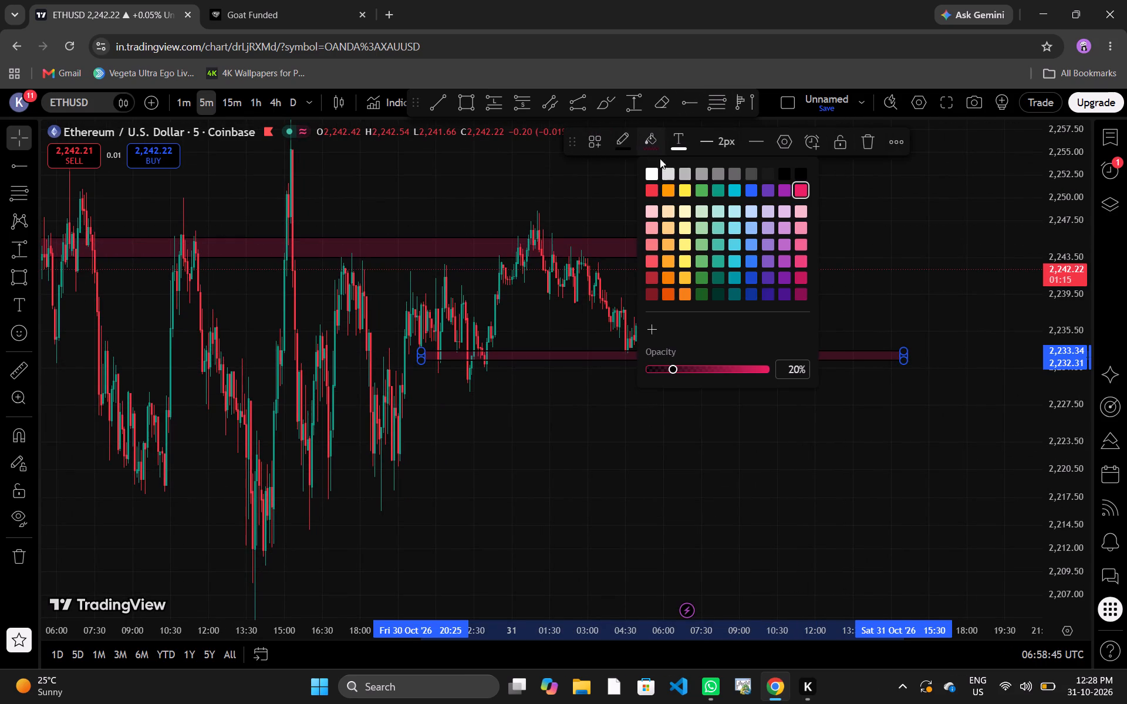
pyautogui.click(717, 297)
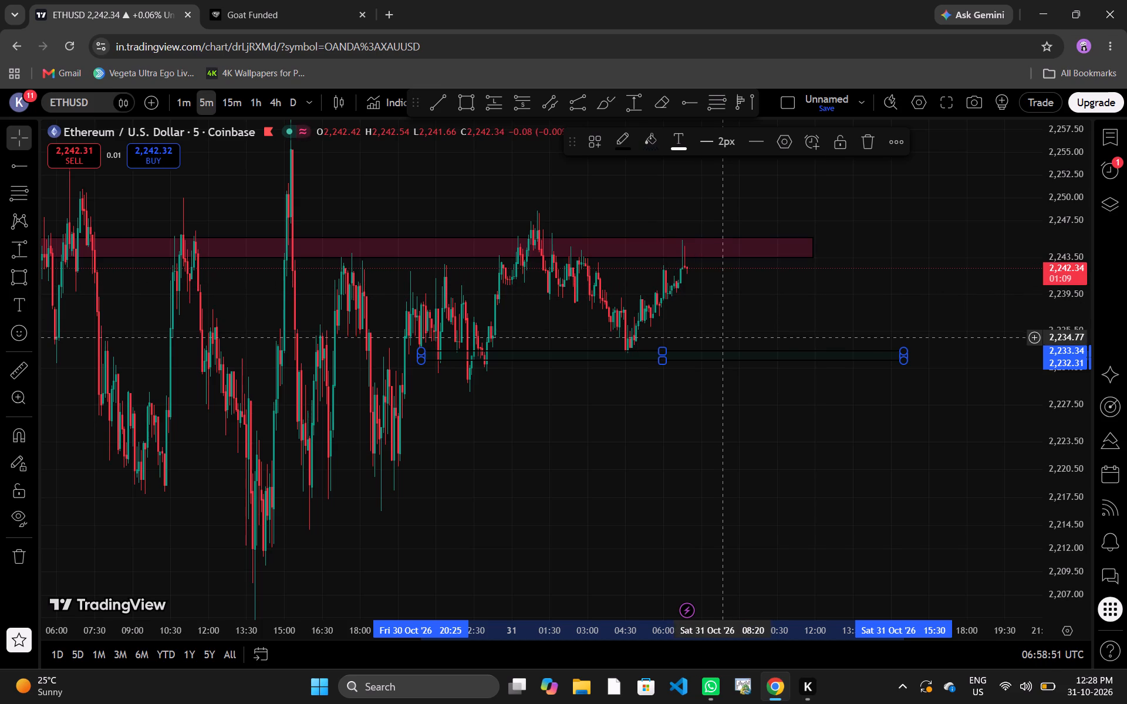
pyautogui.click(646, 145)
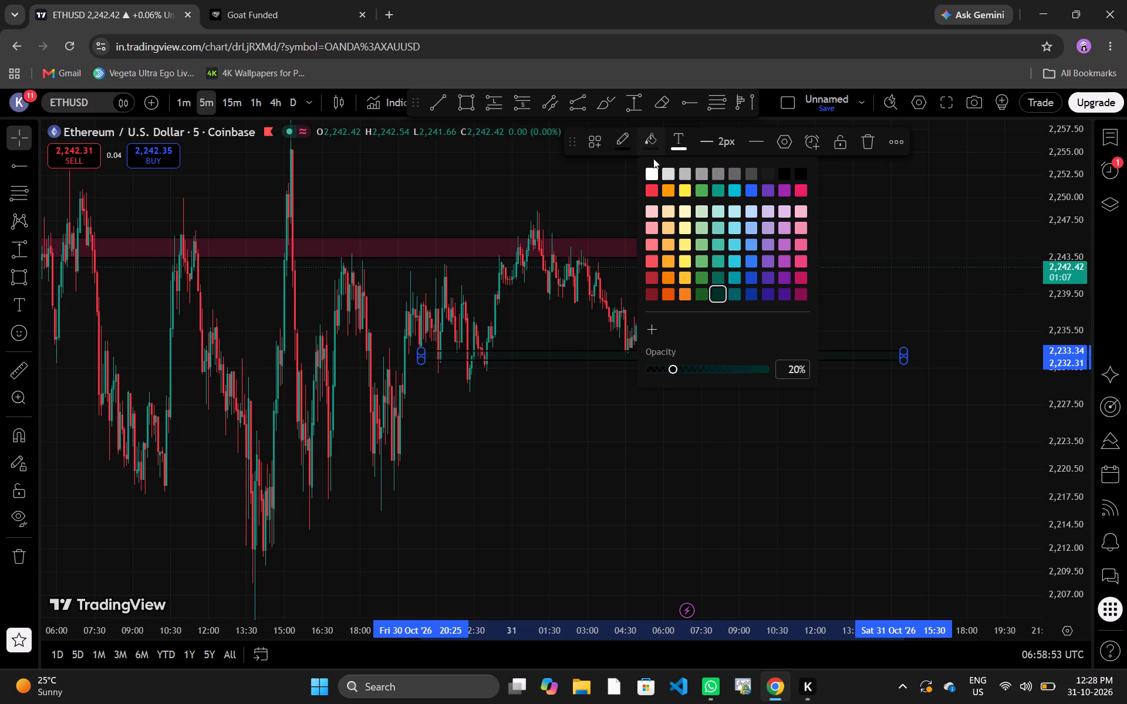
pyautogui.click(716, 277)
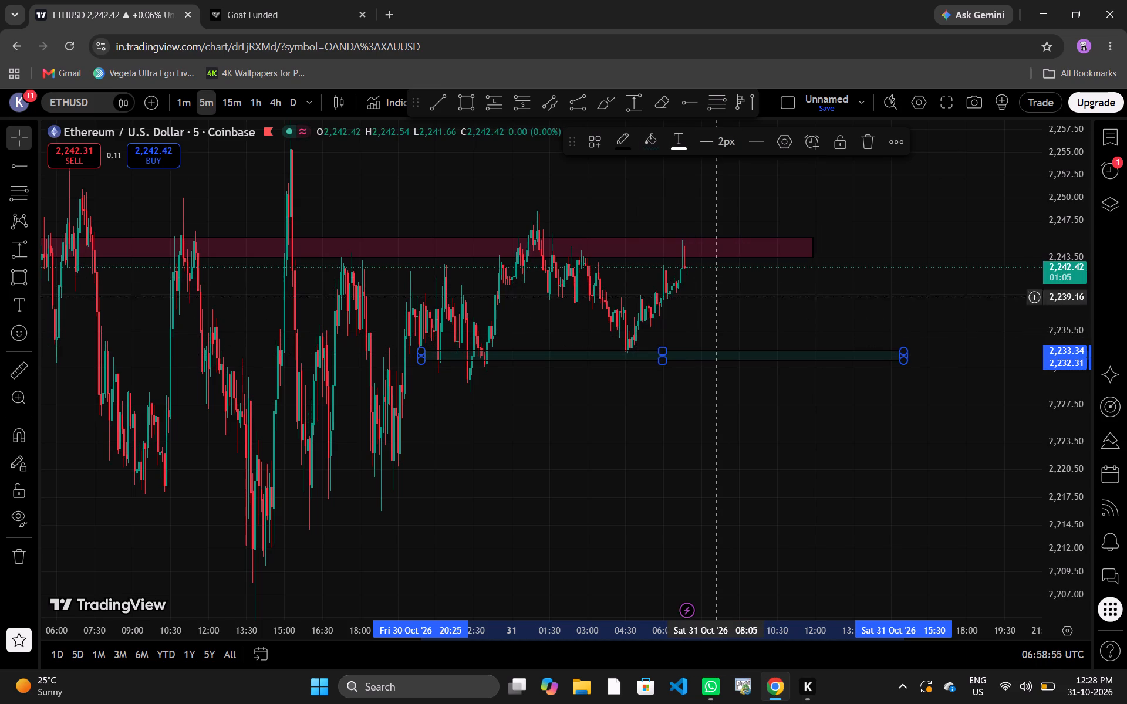
# Set the fill colour of the lower rectangle zone to dark green.
pyautogui.click(699, 352)
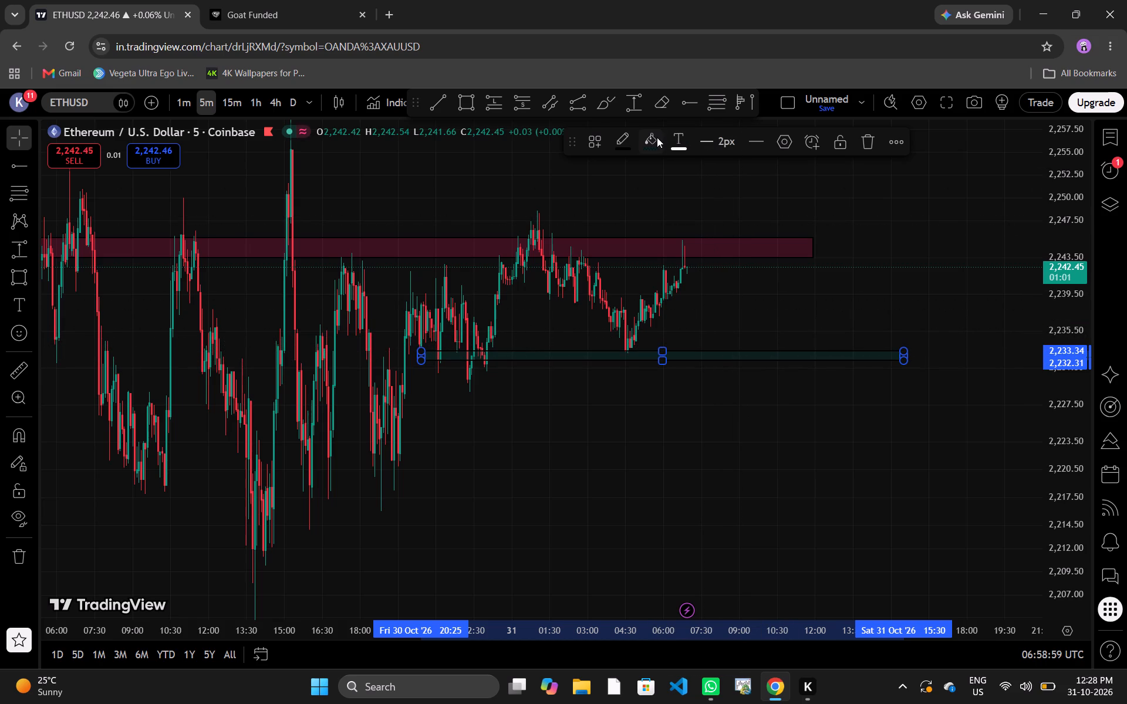
pyautogui.click(656, 137)
pyautogui.click(702, 290)
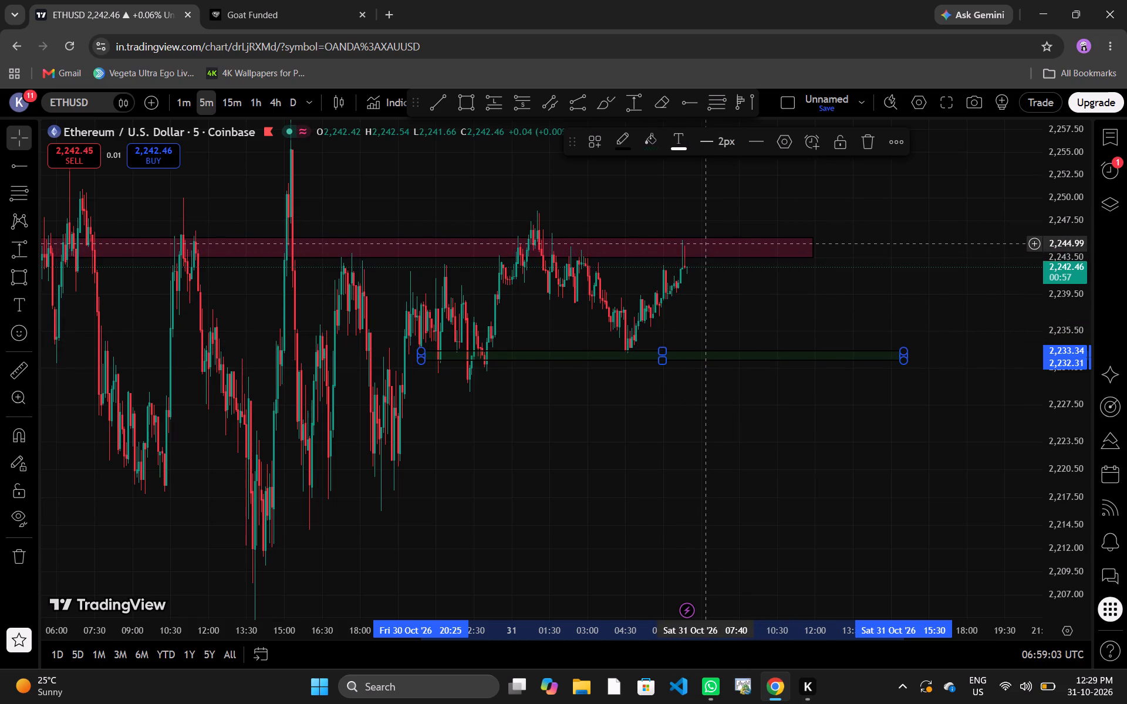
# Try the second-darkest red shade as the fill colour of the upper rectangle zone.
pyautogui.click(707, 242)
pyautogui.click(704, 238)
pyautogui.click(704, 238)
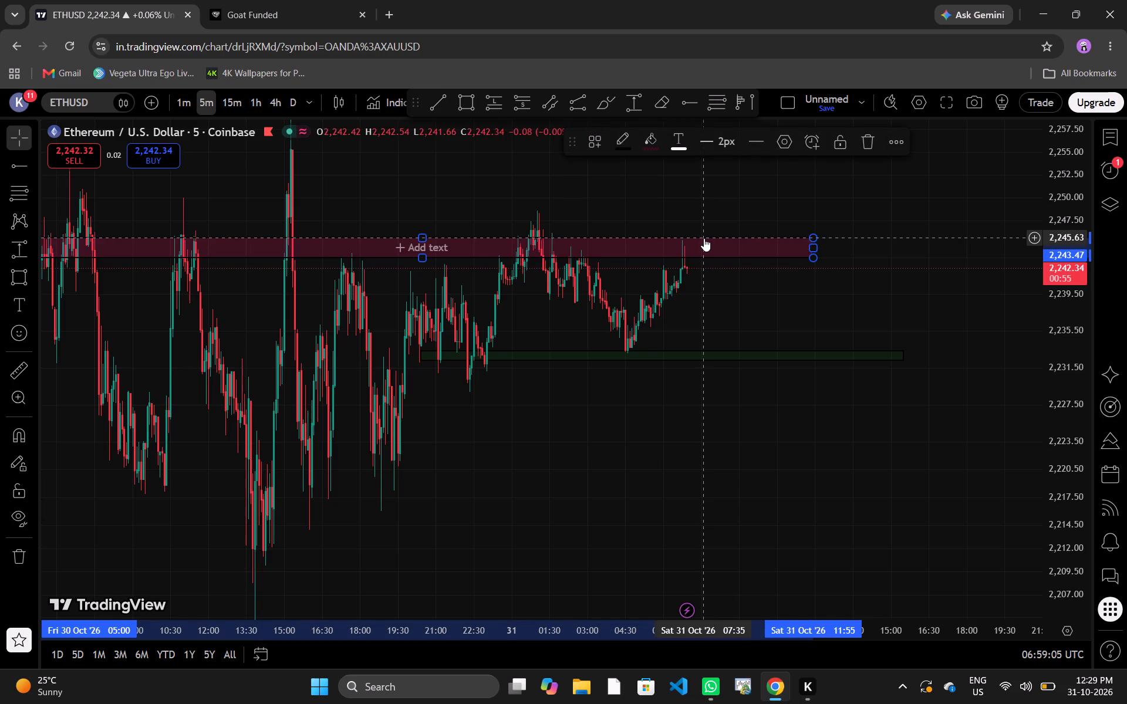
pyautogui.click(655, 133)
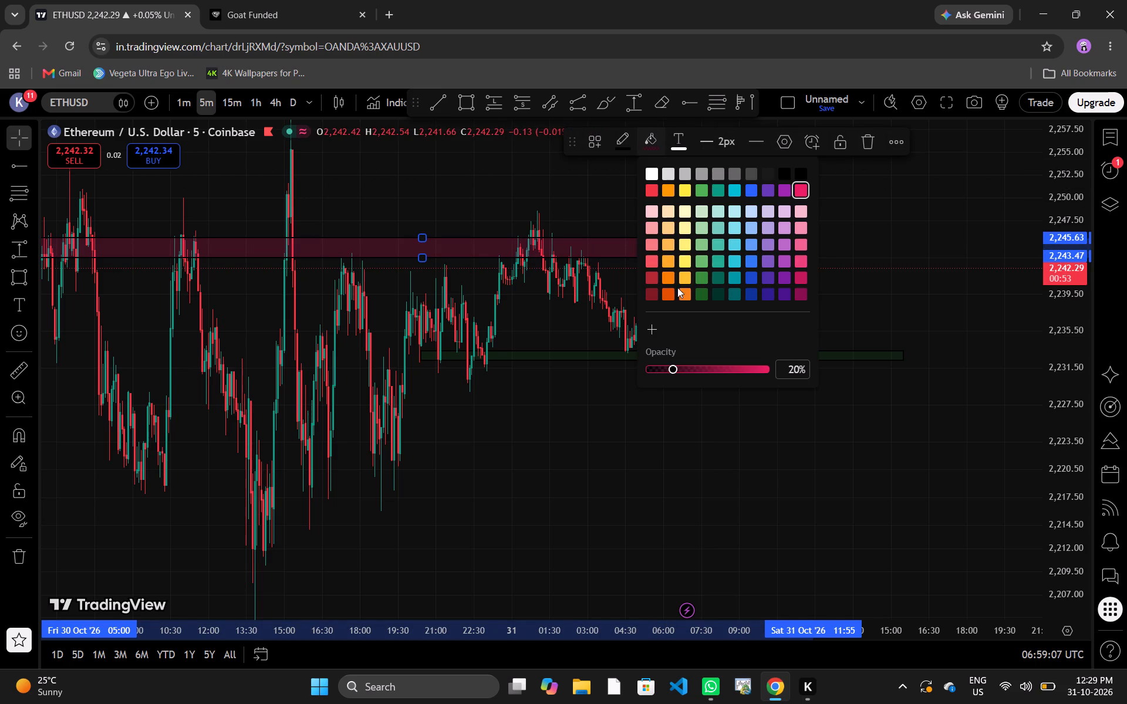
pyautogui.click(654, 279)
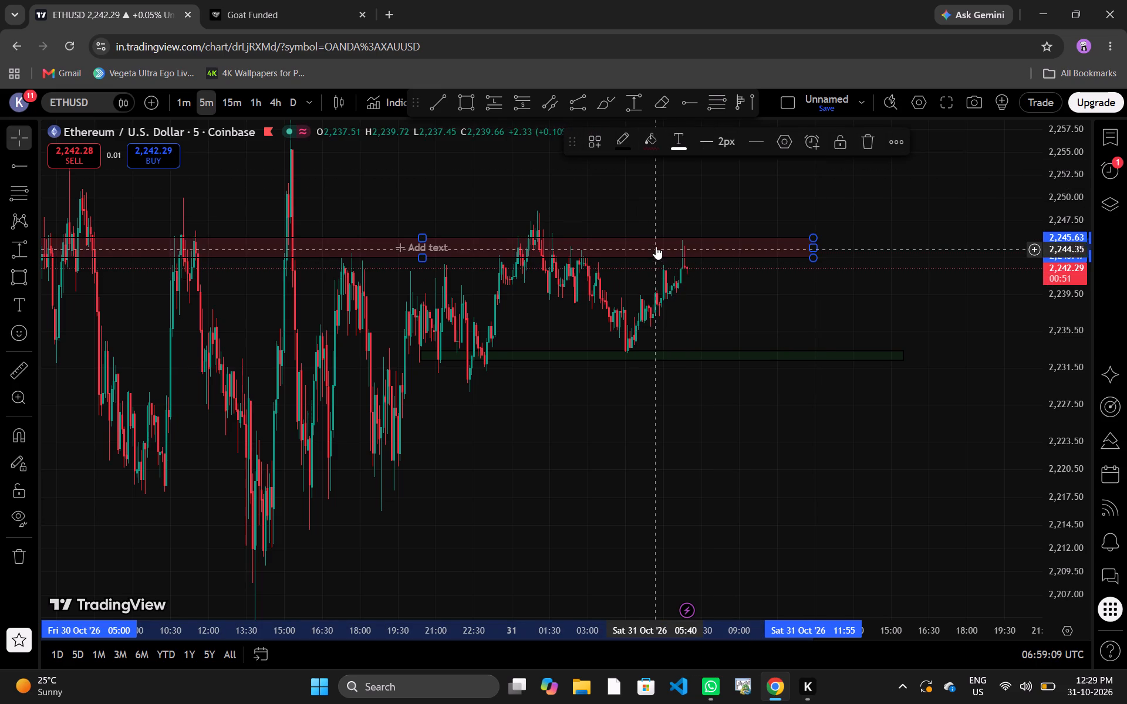
# Set the fill colour of the upper rectangle zone to the darkest red shade.
pyautogui.click(653, 260)
pyautogui.click(656, 241)
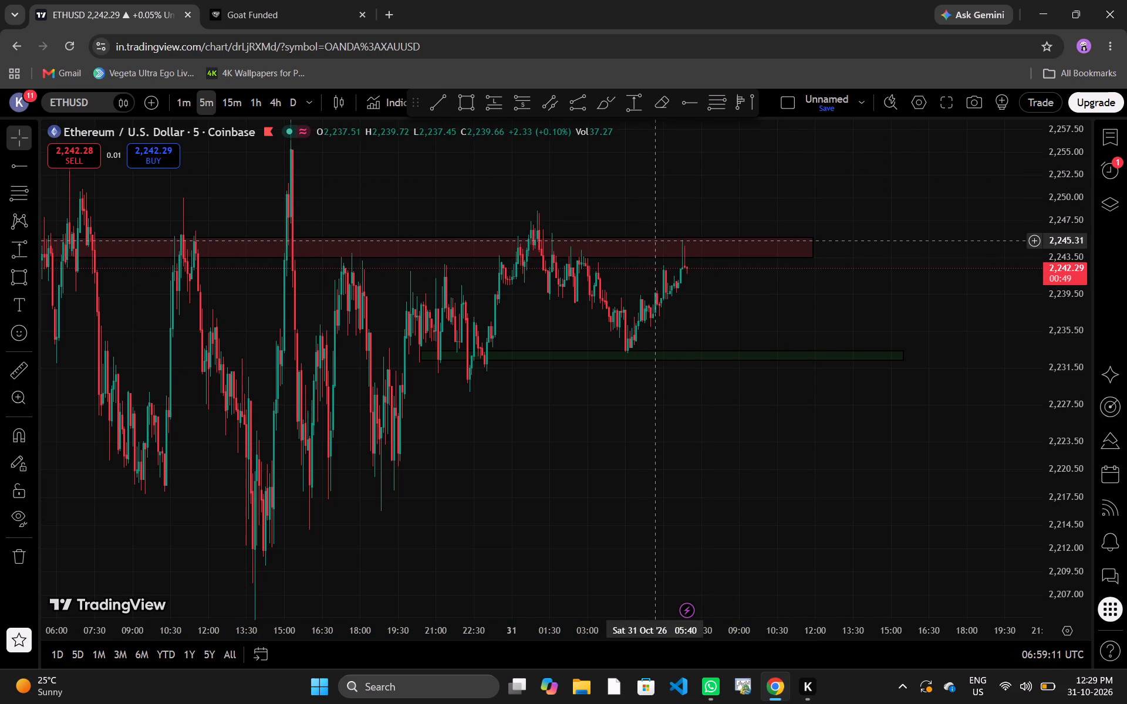
pyautogui.click(656, 239)
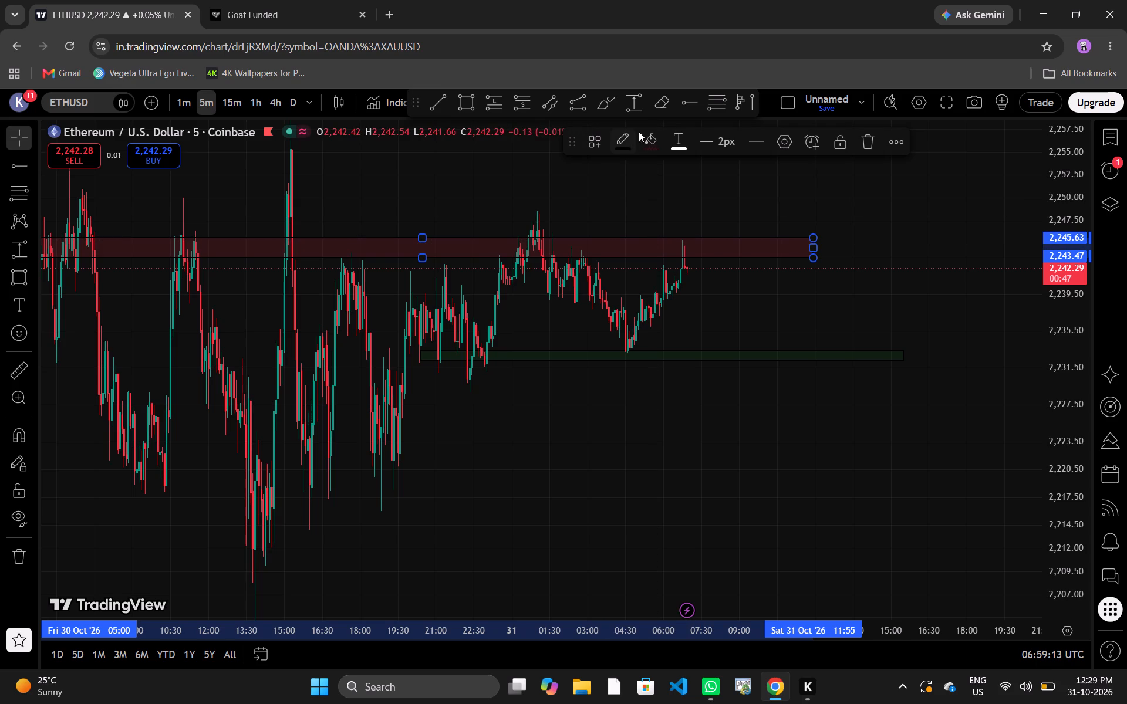
pyautogui.click(646, 138)
pyautogui.click(651, 296)
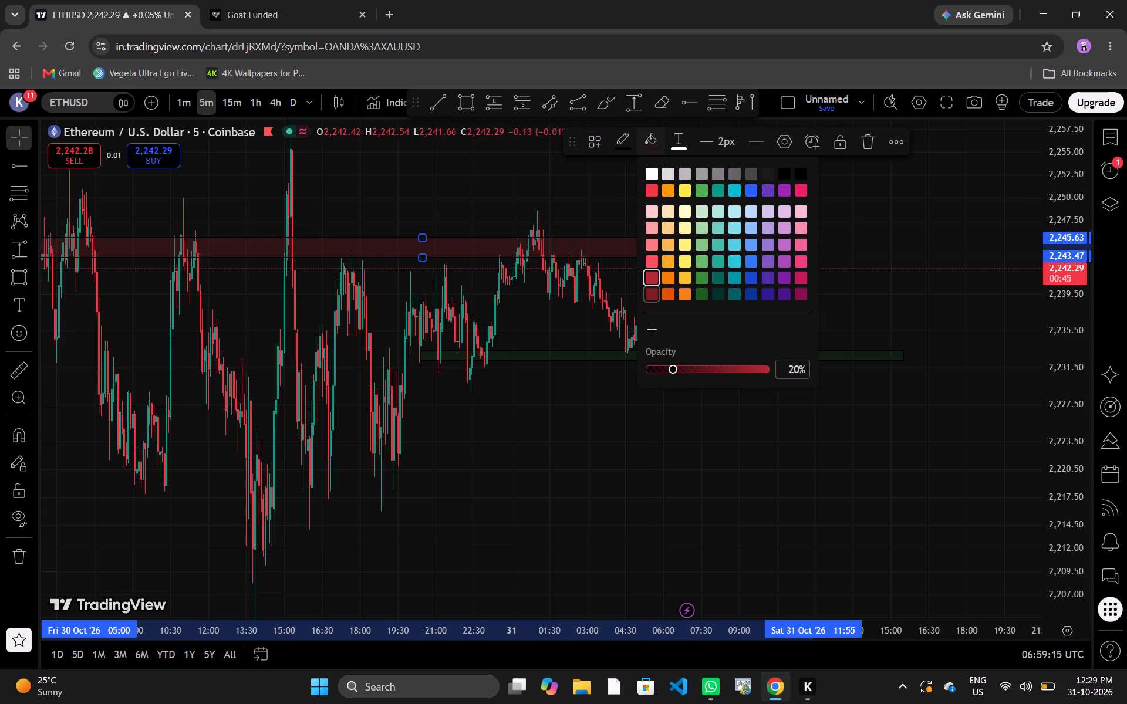
pyautogui.click(769, 326)
# Set the fill opacity of the upper rectangle zone to 19%.
pyautogui.moveTo(769, 326); pyautogui.dragTo(885, 275)
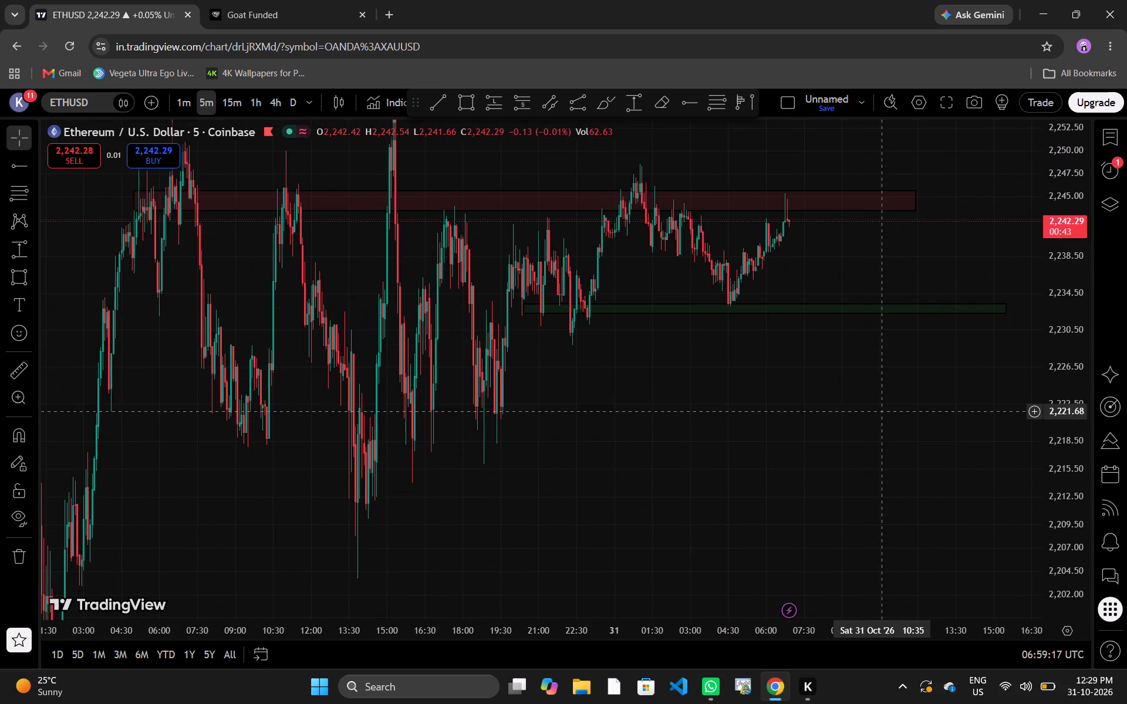
pyautogui.moveTo(882, 417); pyautogui.dragTo(729, 537)
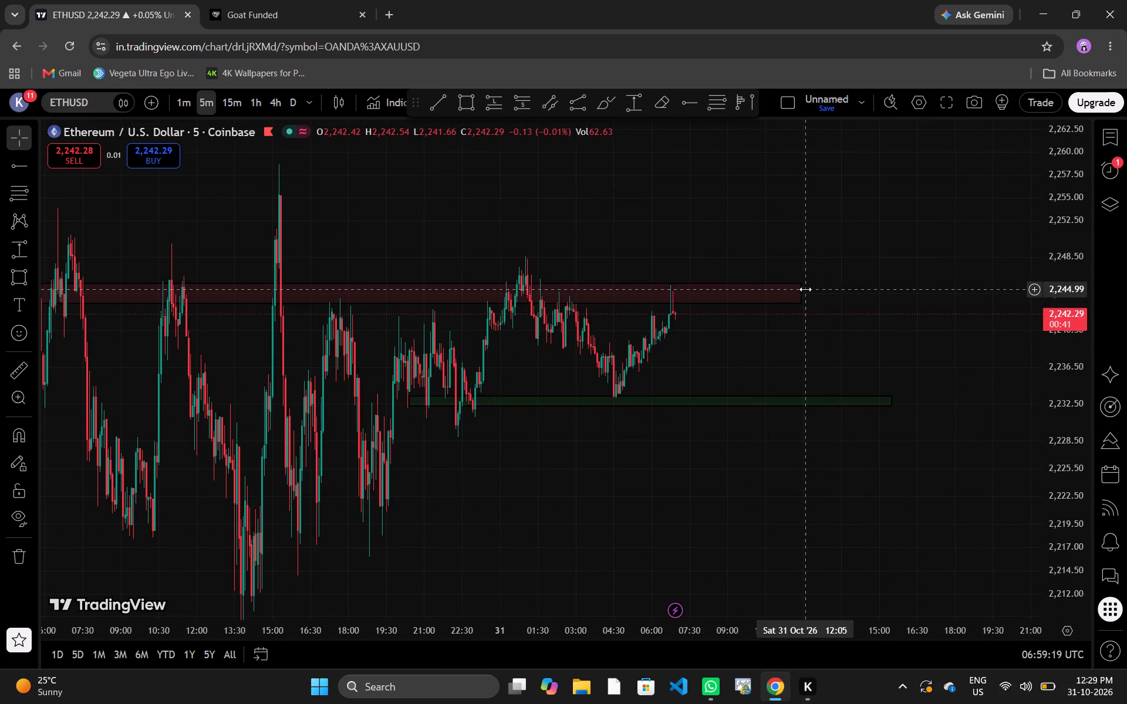
pyautogui.click(805, 289)
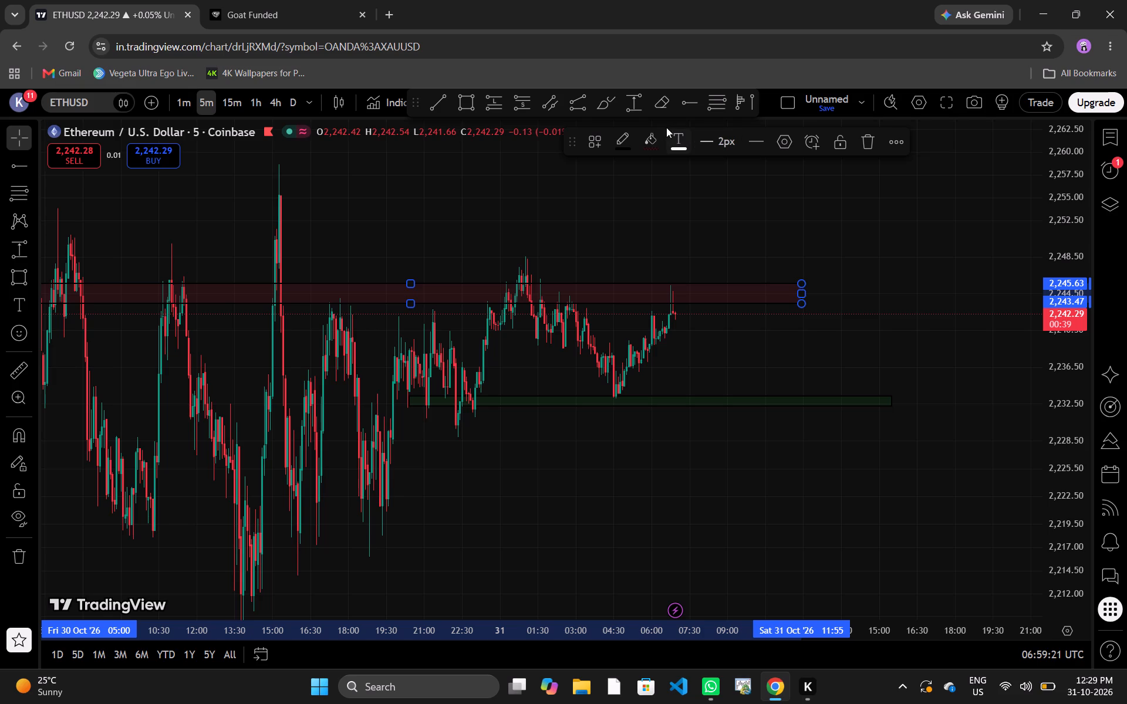
pyautogui.click(661, 134)
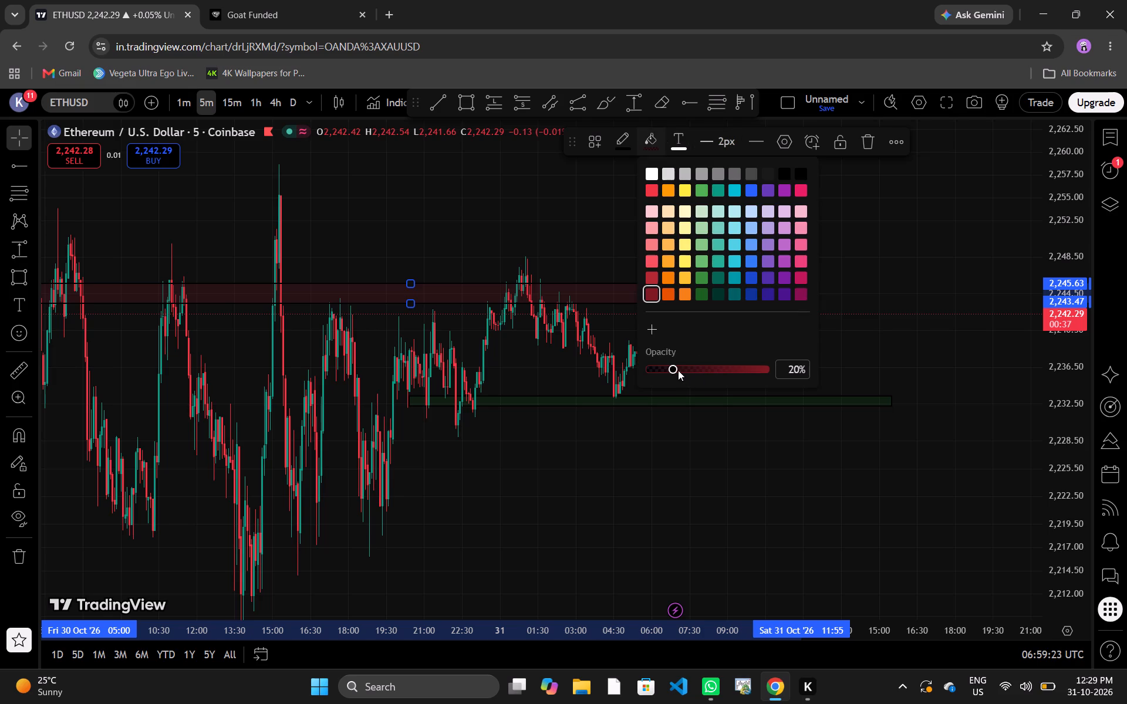
pyautogui.click(677, 370)
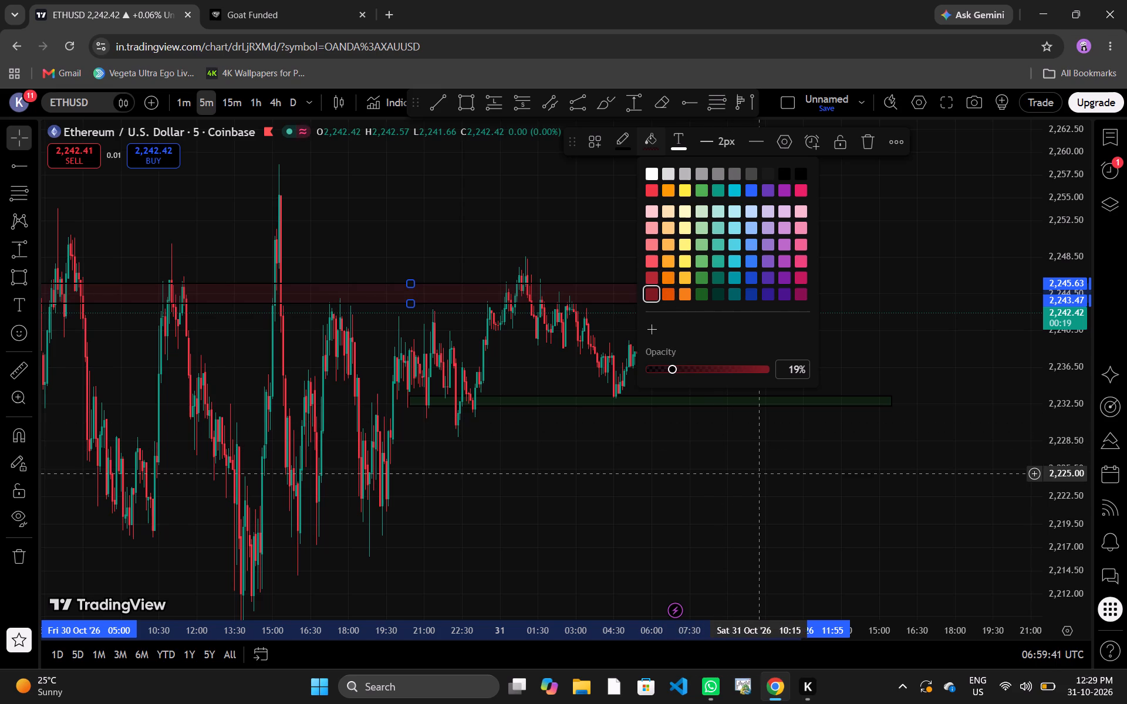
pyautogui.doubleClick(754, 459)
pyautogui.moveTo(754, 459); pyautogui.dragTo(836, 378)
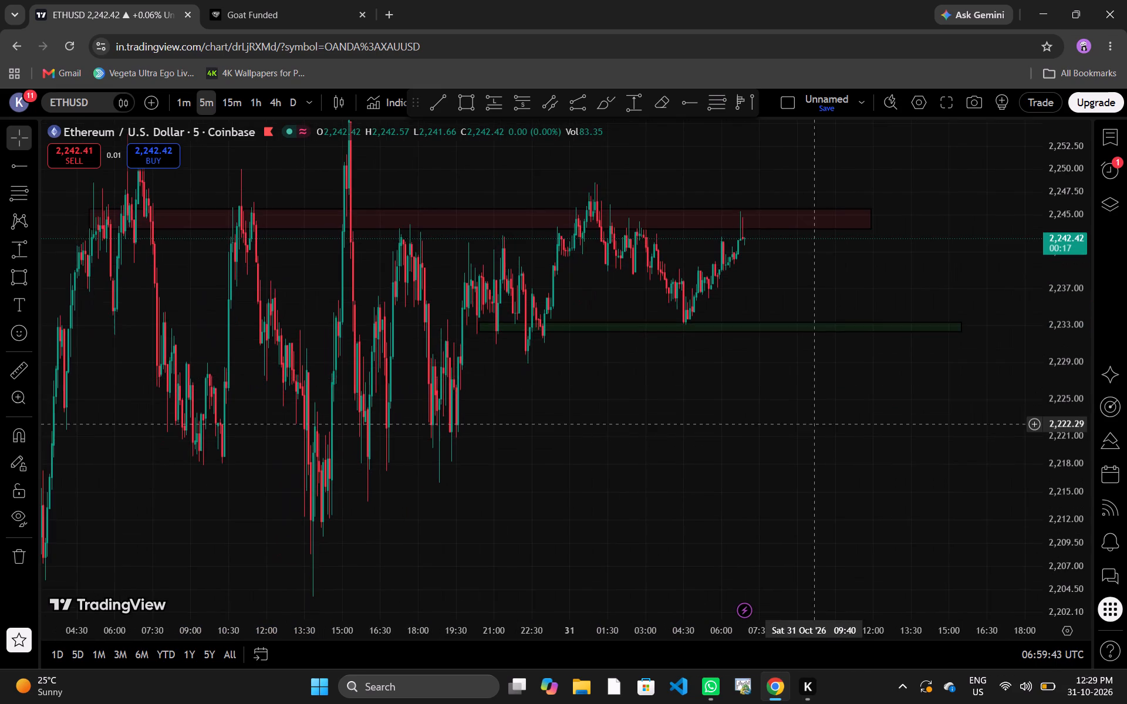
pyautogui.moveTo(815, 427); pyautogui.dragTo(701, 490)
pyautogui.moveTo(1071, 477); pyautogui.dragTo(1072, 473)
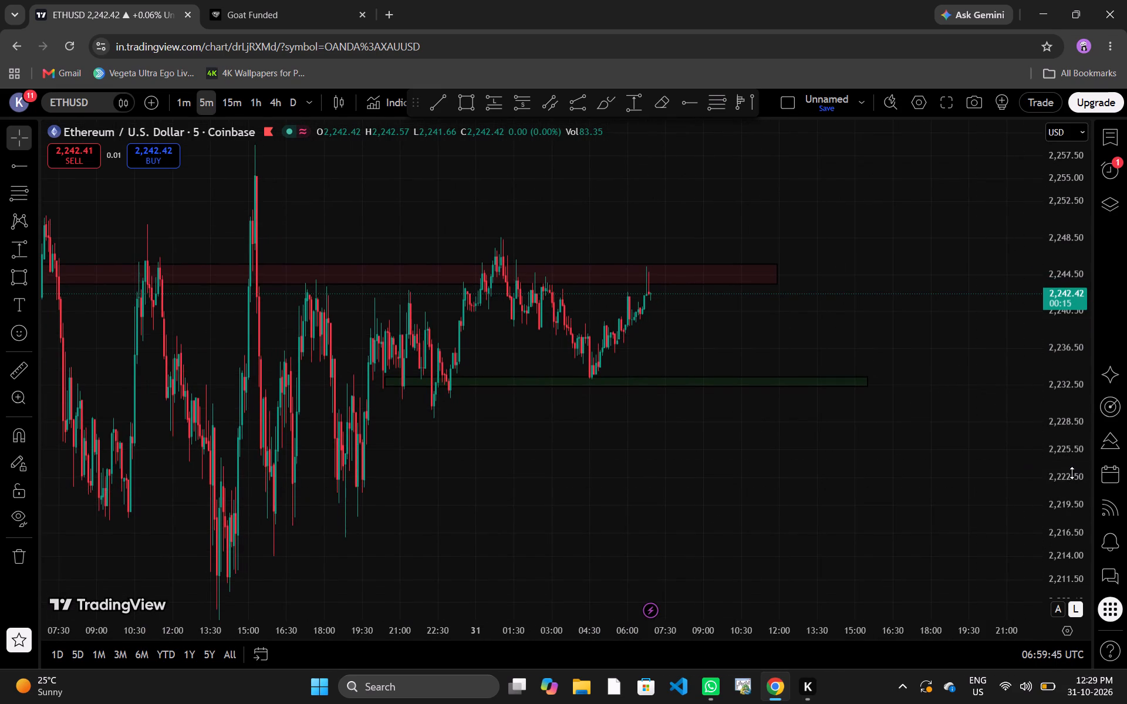
# Resize the red supply zone by lowering its upper edge to about 2,244.9, with its later end at about 11:45 on 31 Oct.
pyautogui.moveTo(1072, 473); pyautogui.dragTo(1080, 419)
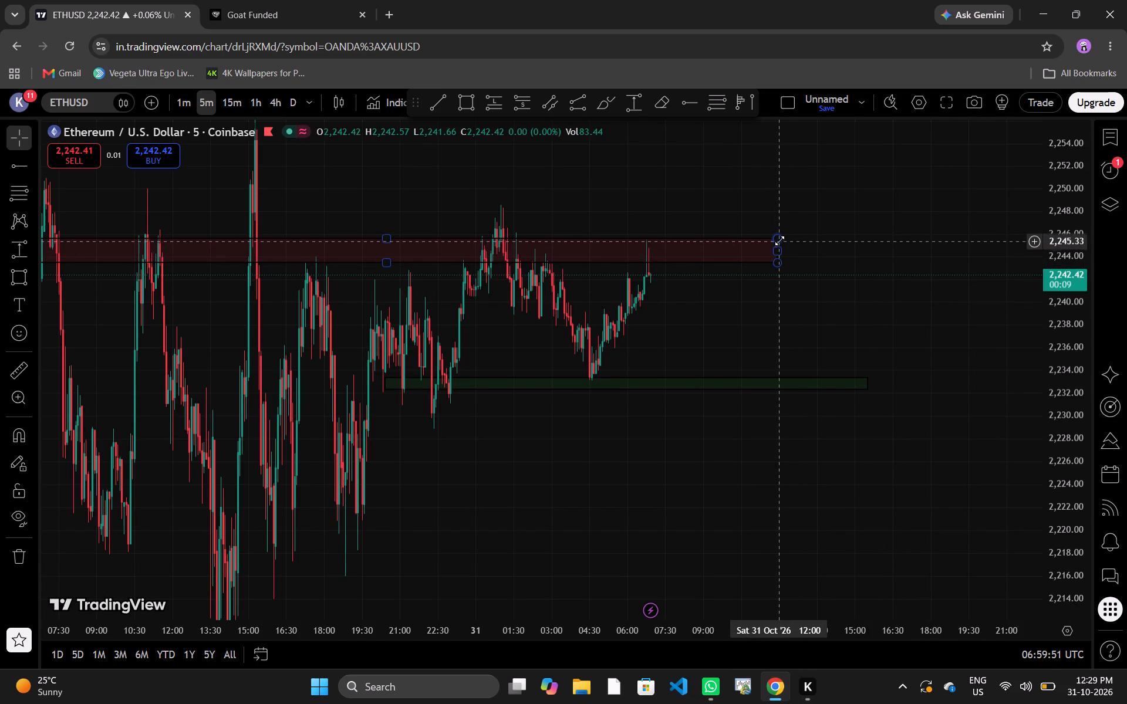
pyautogui.moveTo(775, 236); pyautogui.dragTo(770, 255)
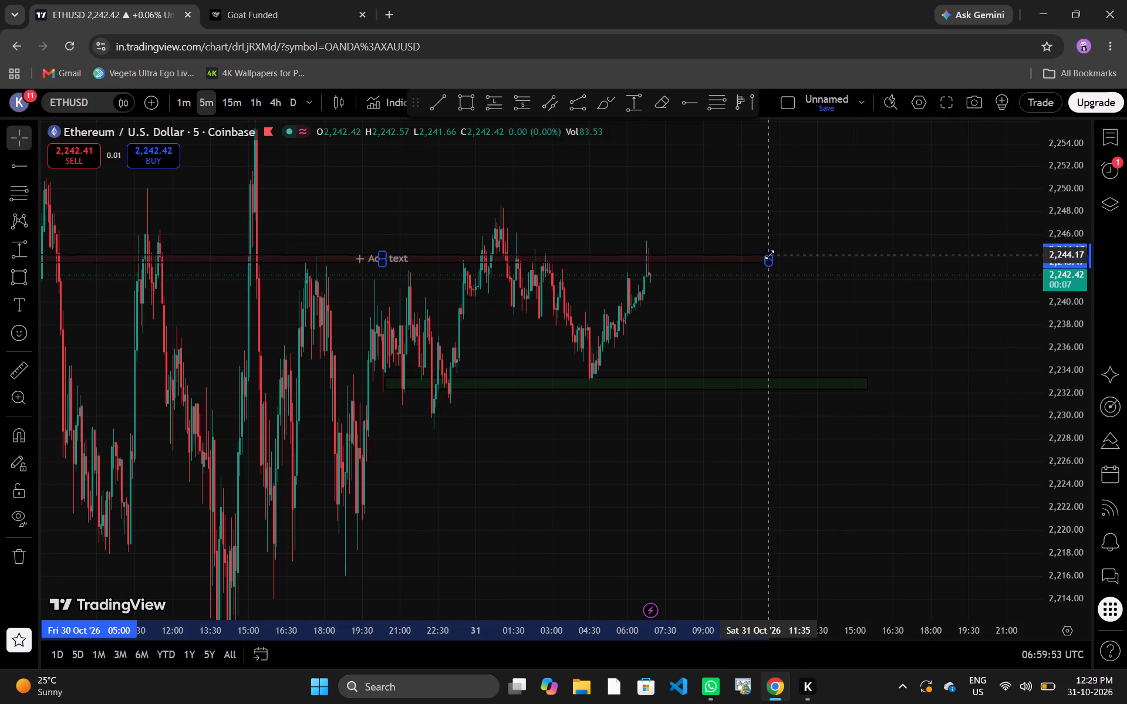
pyautogui.moveTo(770, 255); pyautogui.dragTo(773, 247)
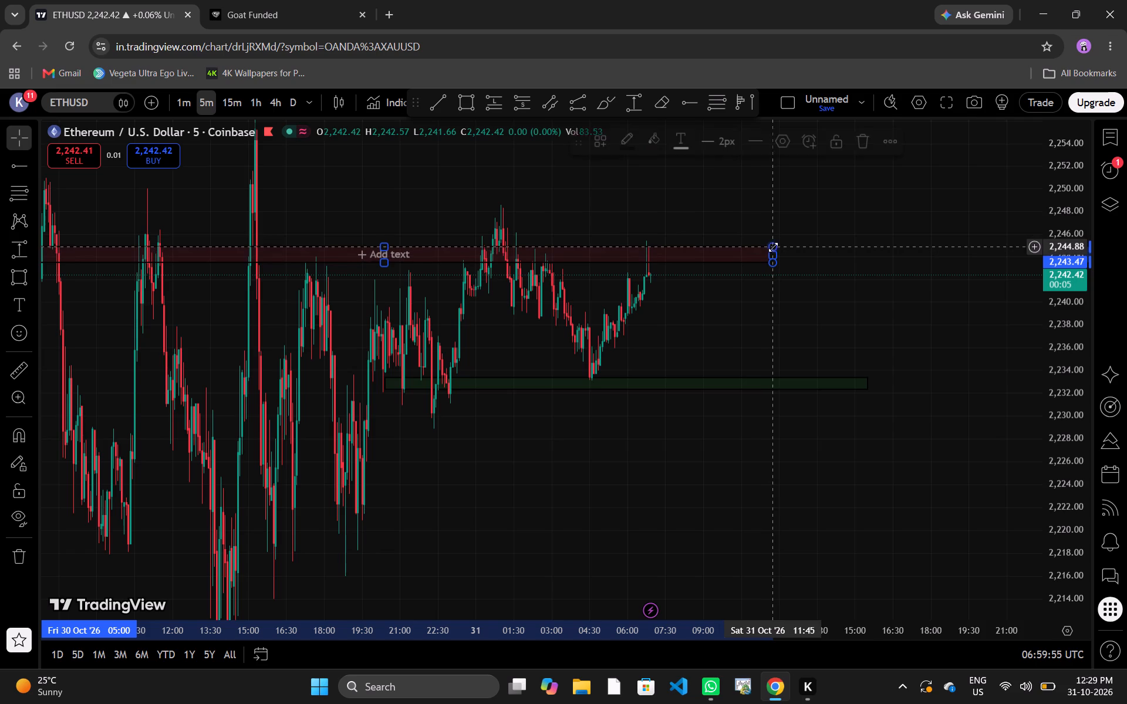
pyautogui.click(760, 345)
# Extend the green demand zone downward so its lower edge sits at about 2,231.8.
pyautogui.moveTo(760, 345); pyautogui.dragTo(746, 316)
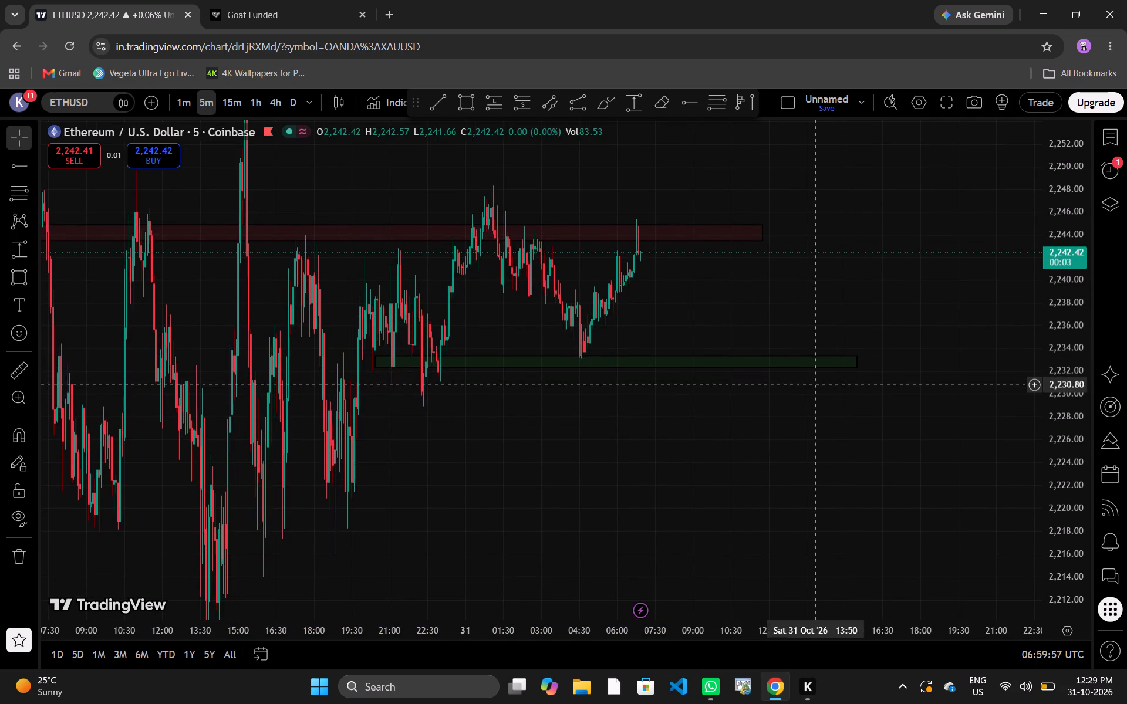
pyautogui.moveTo(857, 367); pyautogui.dragTo(854, 374)
pyautogui.click(854, 374)
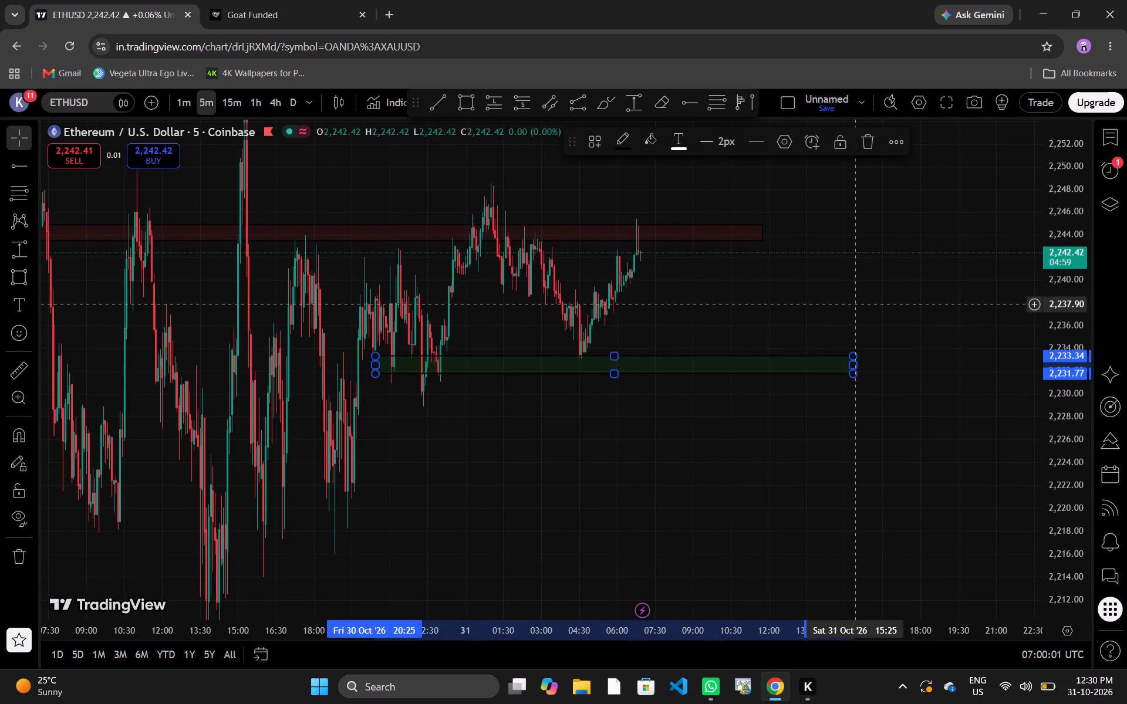
pyautogui.click(856, 304)
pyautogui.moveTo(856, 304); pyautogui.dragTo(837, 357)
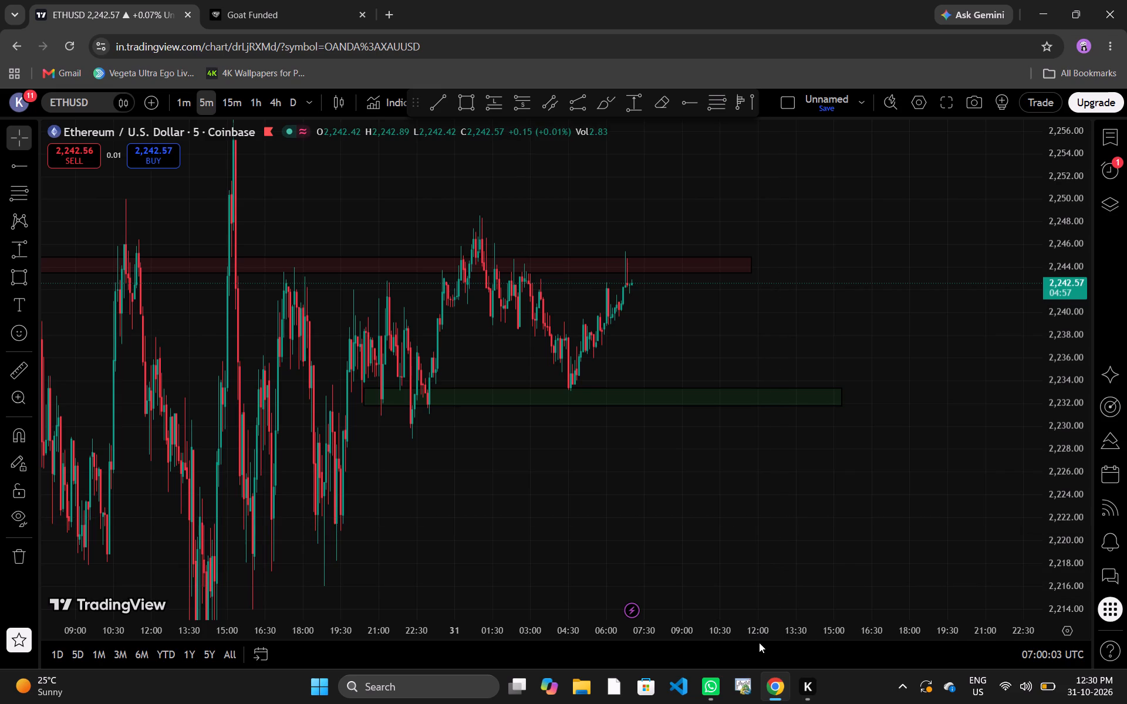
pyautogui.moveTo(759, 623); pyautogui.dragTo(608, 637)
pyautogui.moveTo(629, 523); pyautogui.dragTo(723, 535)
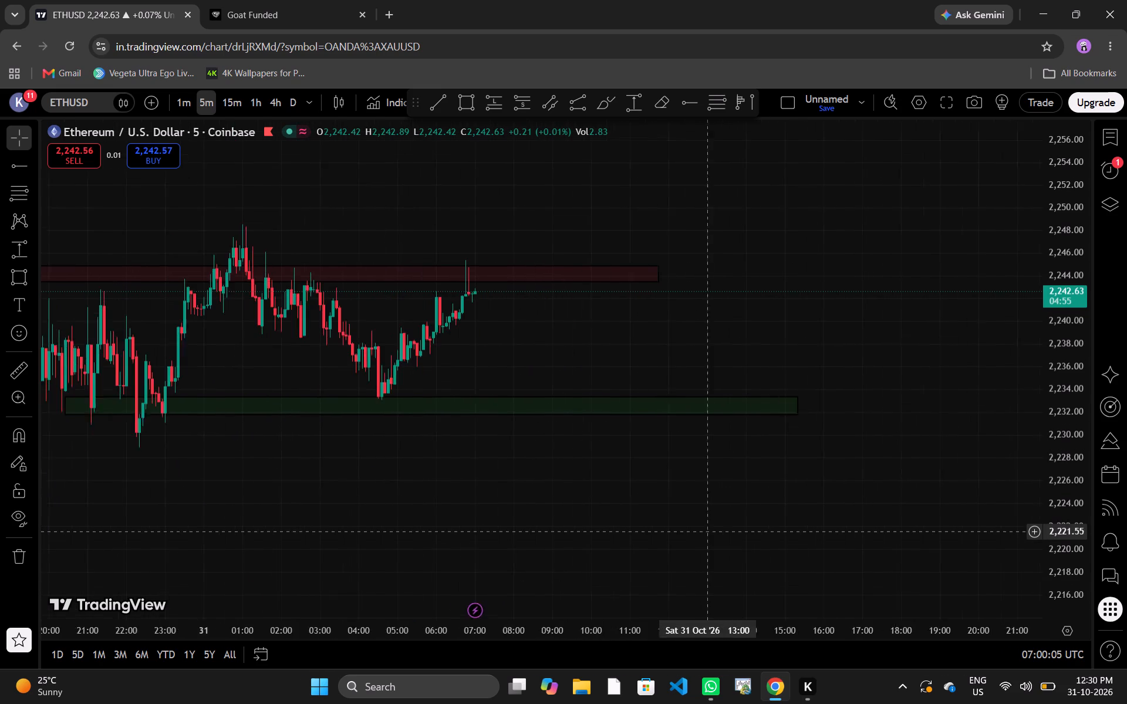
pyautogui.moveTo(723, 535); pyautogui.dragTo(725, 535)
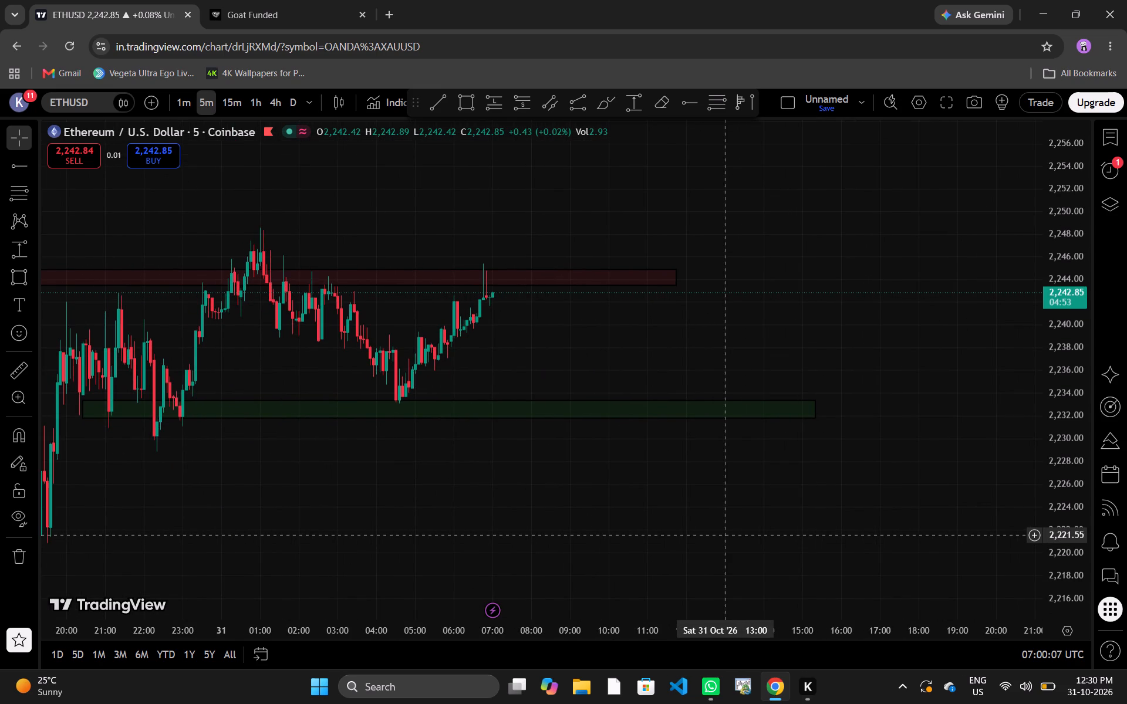
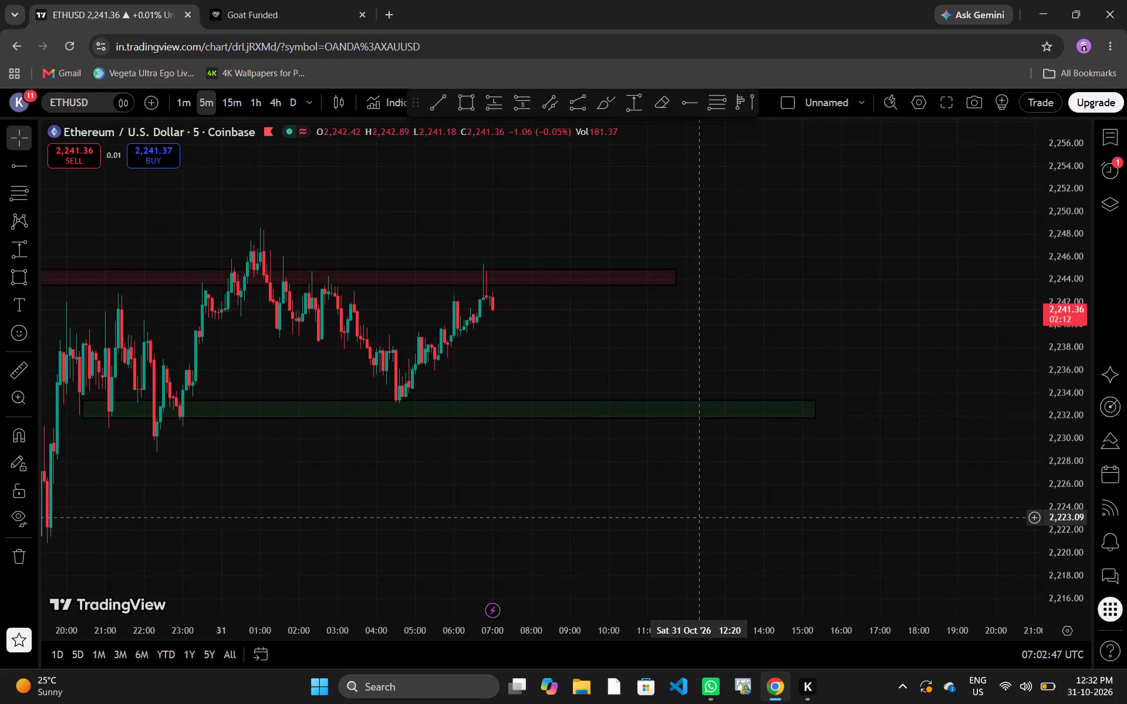
# Switch to MetaTrader 5, search the Symbols list for eth, and show the ETHUSD.x symbol.
pyautogui.click(744, 688)
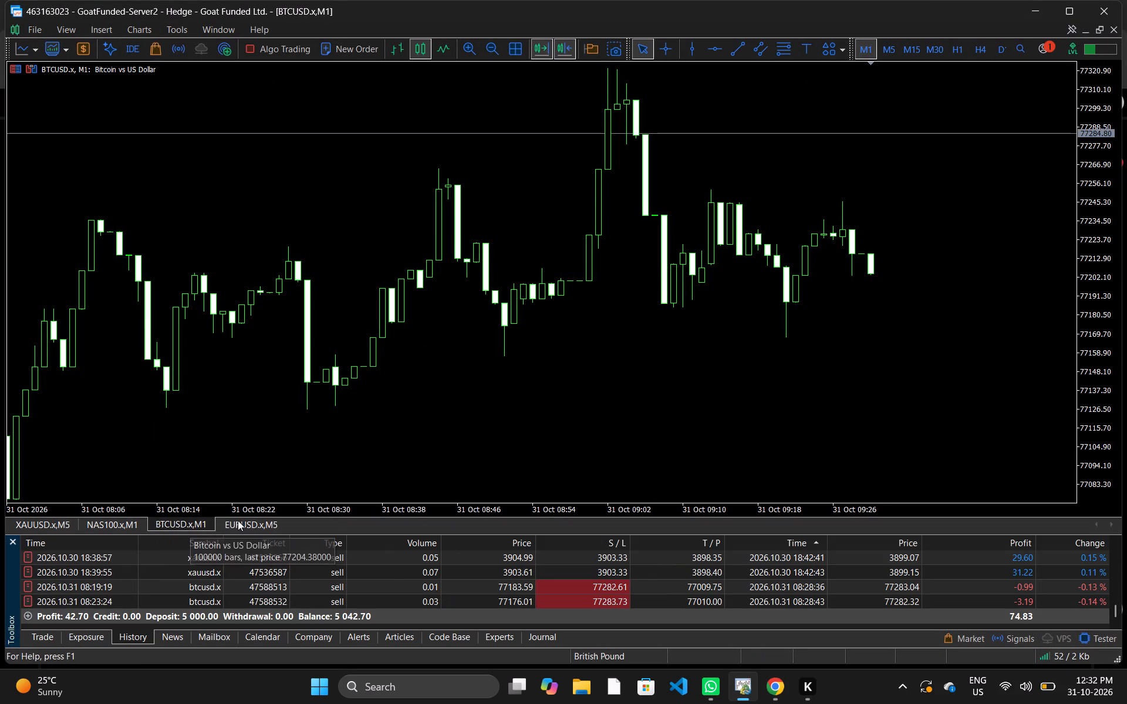
pyautogui.click(285, 525)
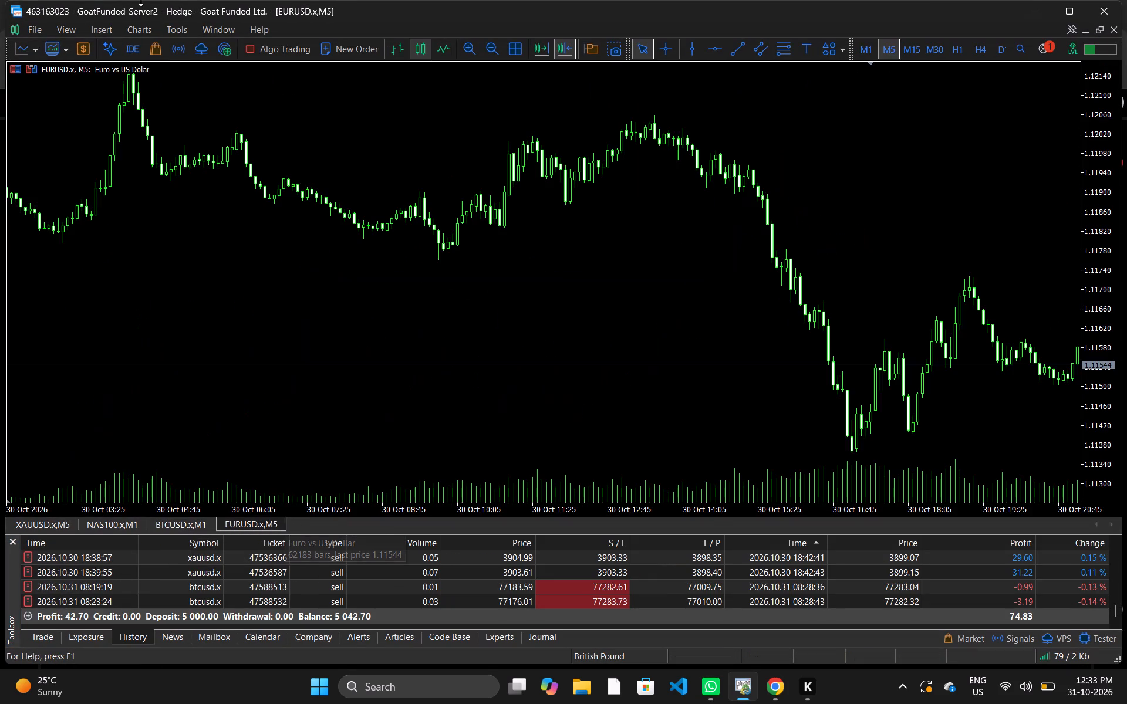
pyautogui.click(83, 45)
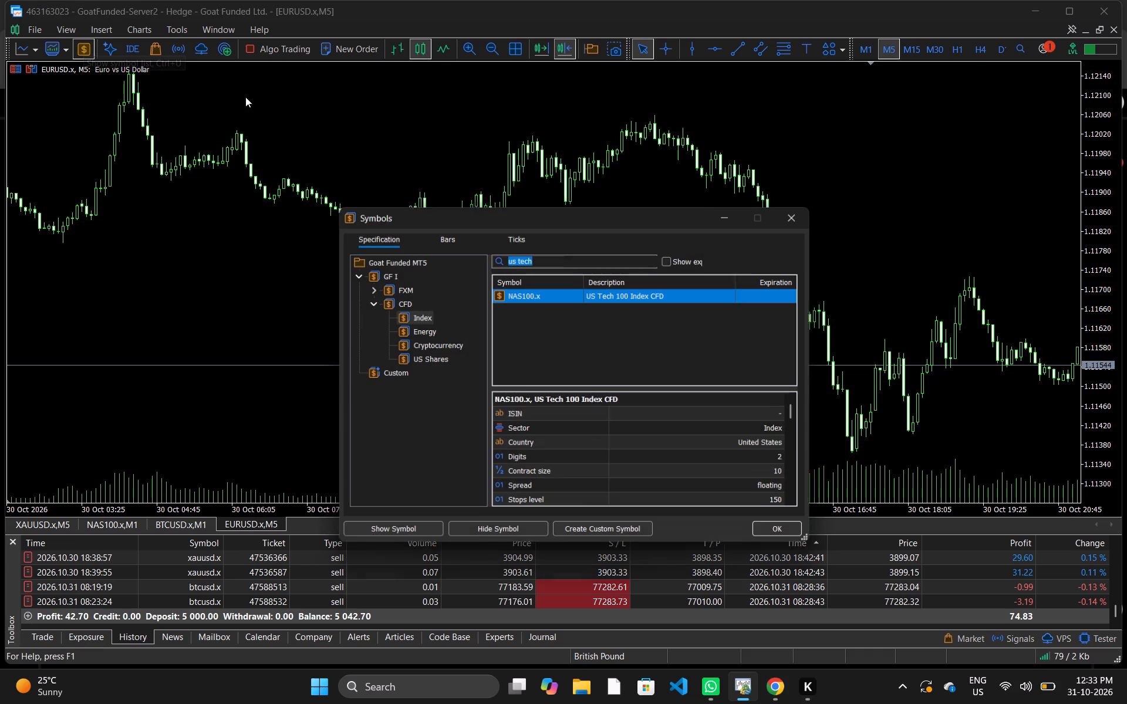
pyautogui.press('BackSpace')
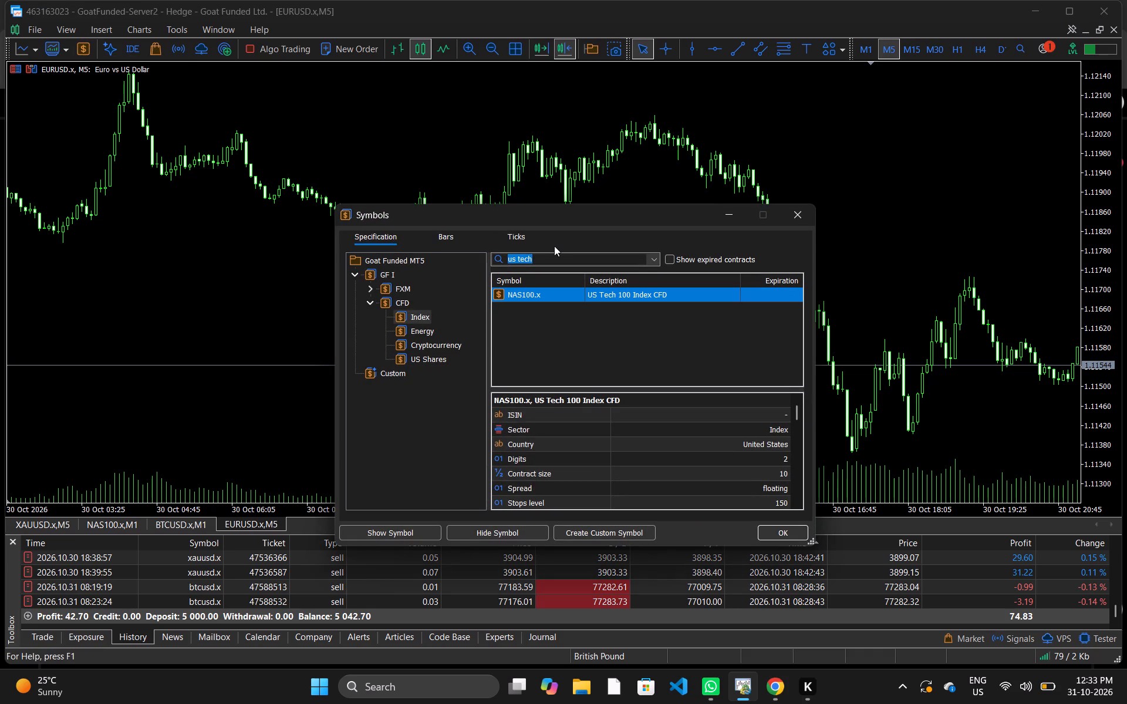
pyautogui.press('BackSpace')
pyautogui.click(542, 260)
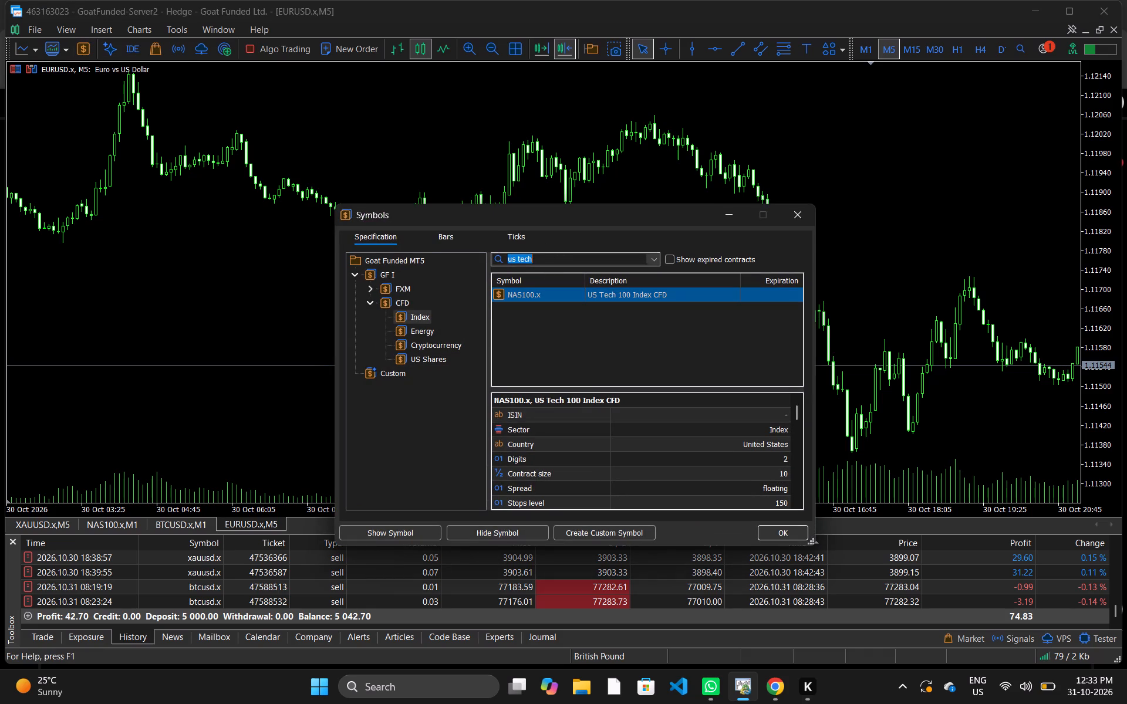
pyautogui.press('BackSpace')
pyautogui.press('BackSpace')
pyautogui.press('BackSpace')
pyautogui.press('BackSpace')
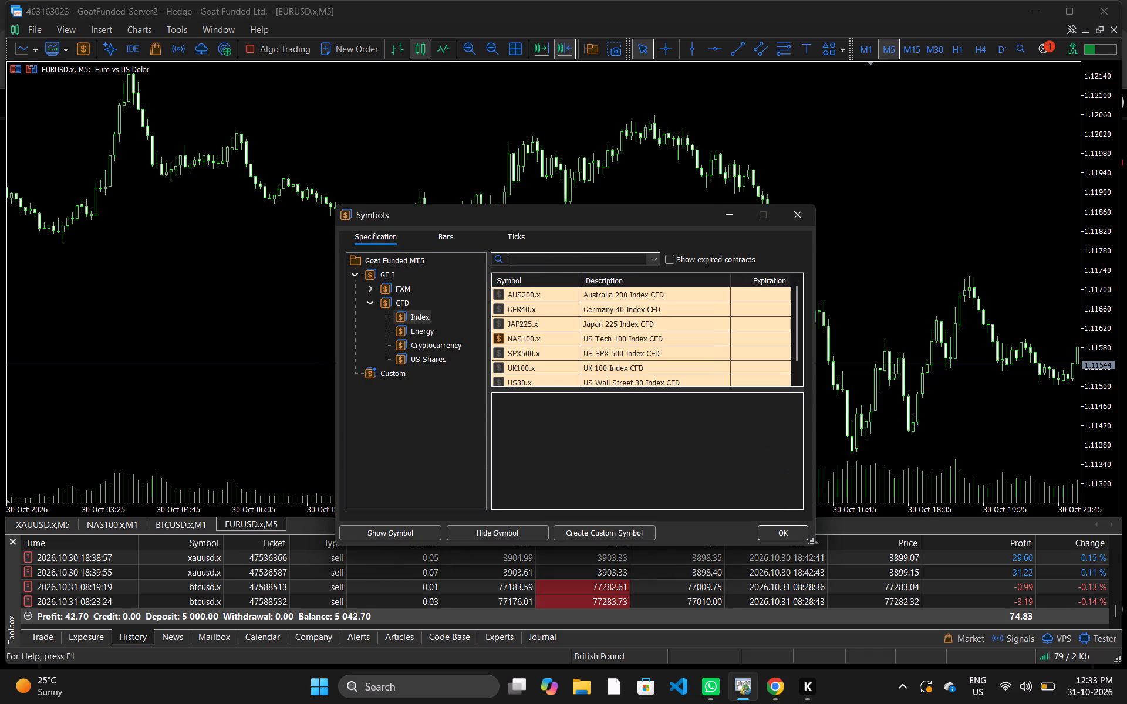
pyautogui.press('e')
pyautogui.write('th')
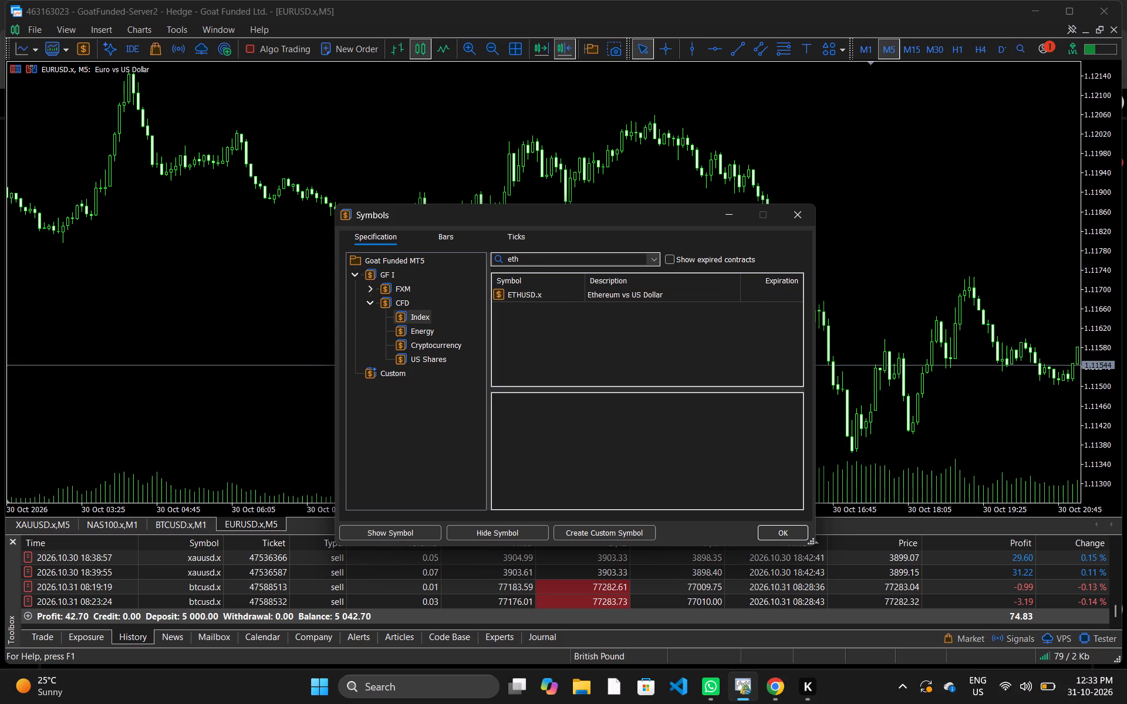
pyautogui.click(546, 294)
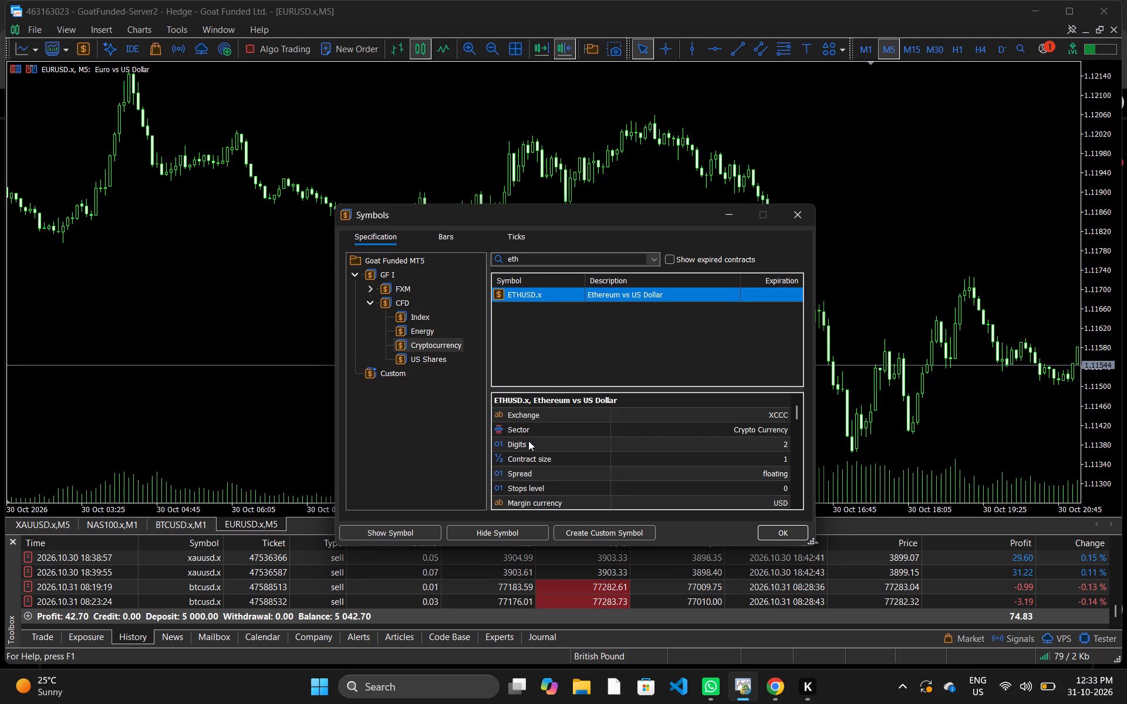
pyautogui.click(399, 534)
pyautogui.click(784, 529)
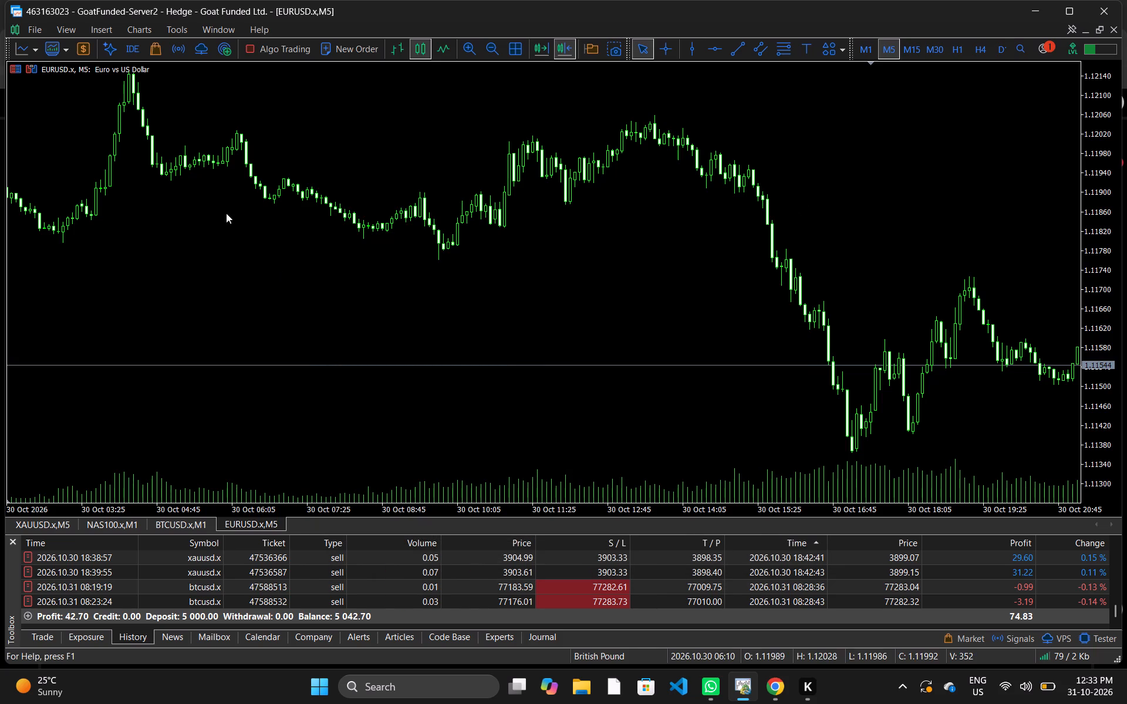
# Open a new chart for ETHUSD.x.
pyautogui.click(29, 46)
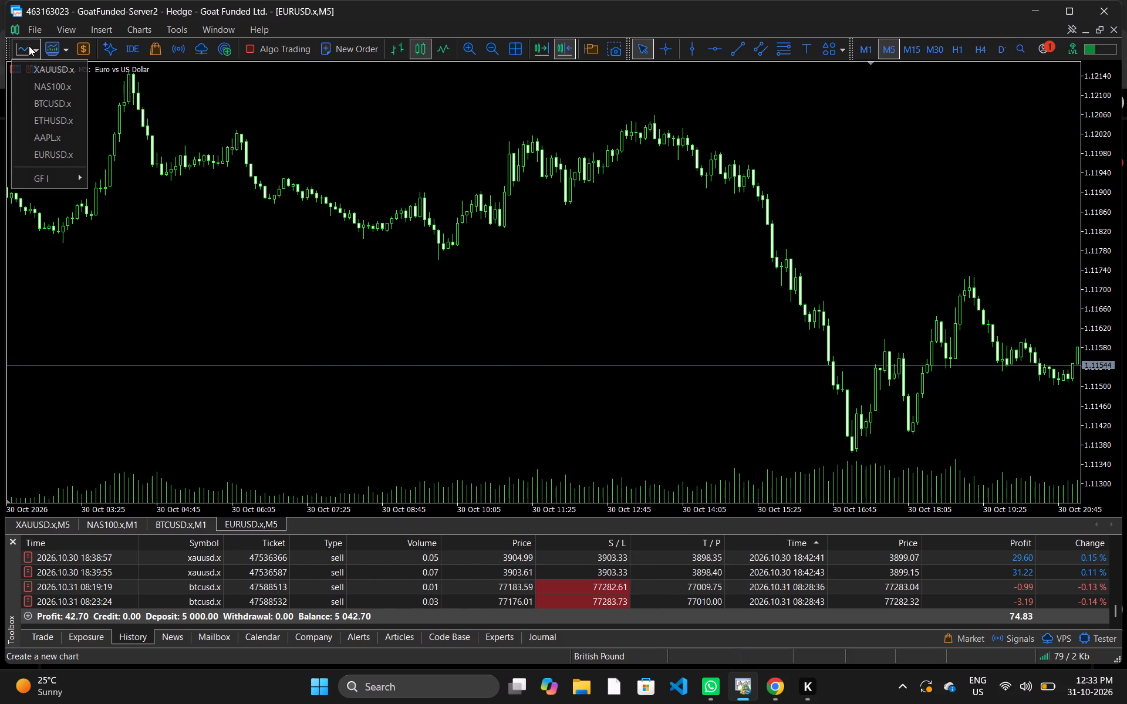
pyautogui.click(54, 117)
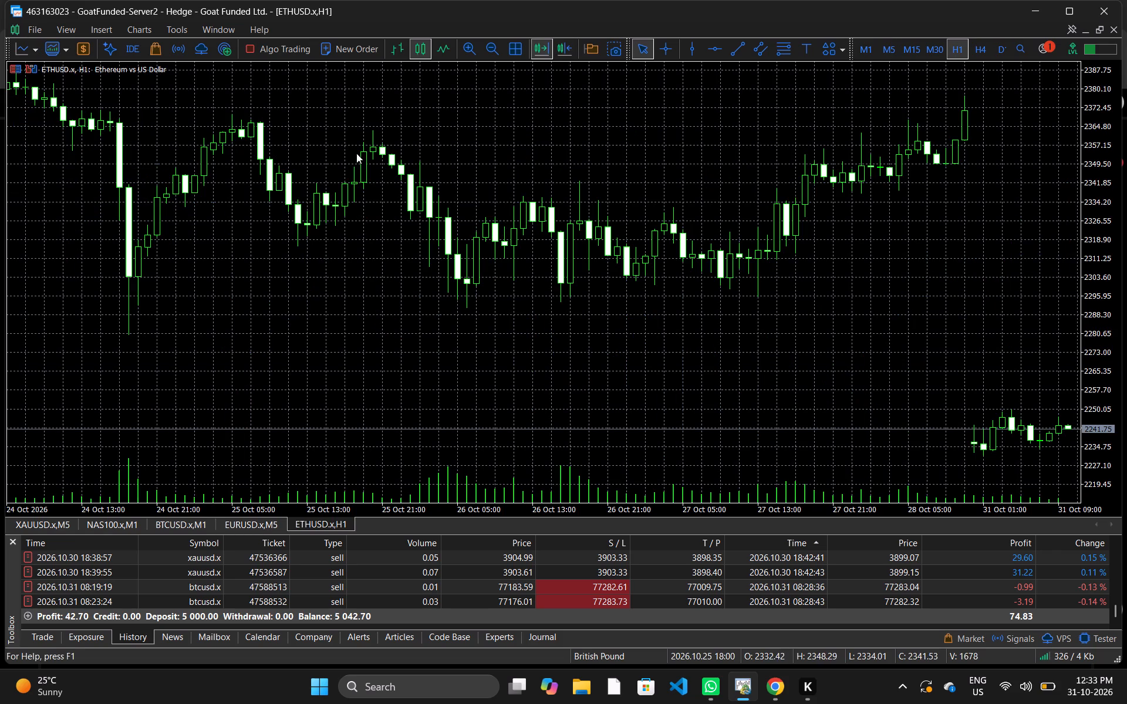
# Hide the grid and turn on chart shift for the ETHUSD.x chart.
pyautogui.click(144, 29)
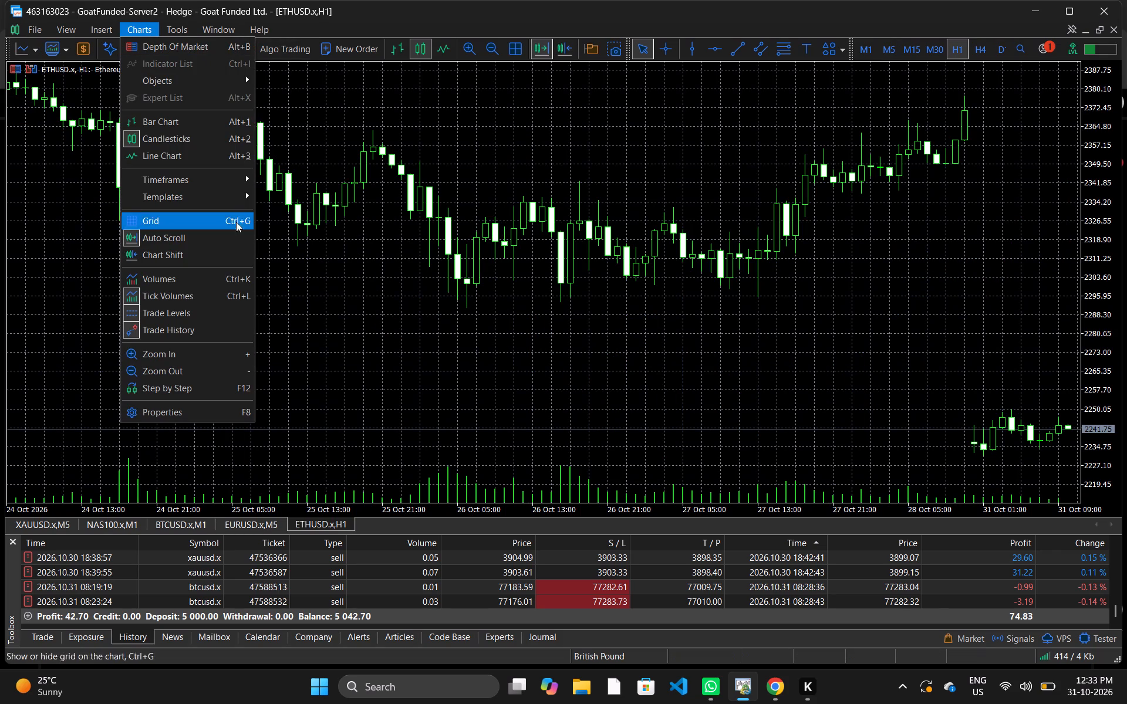
pyautogui.click(178, 221)
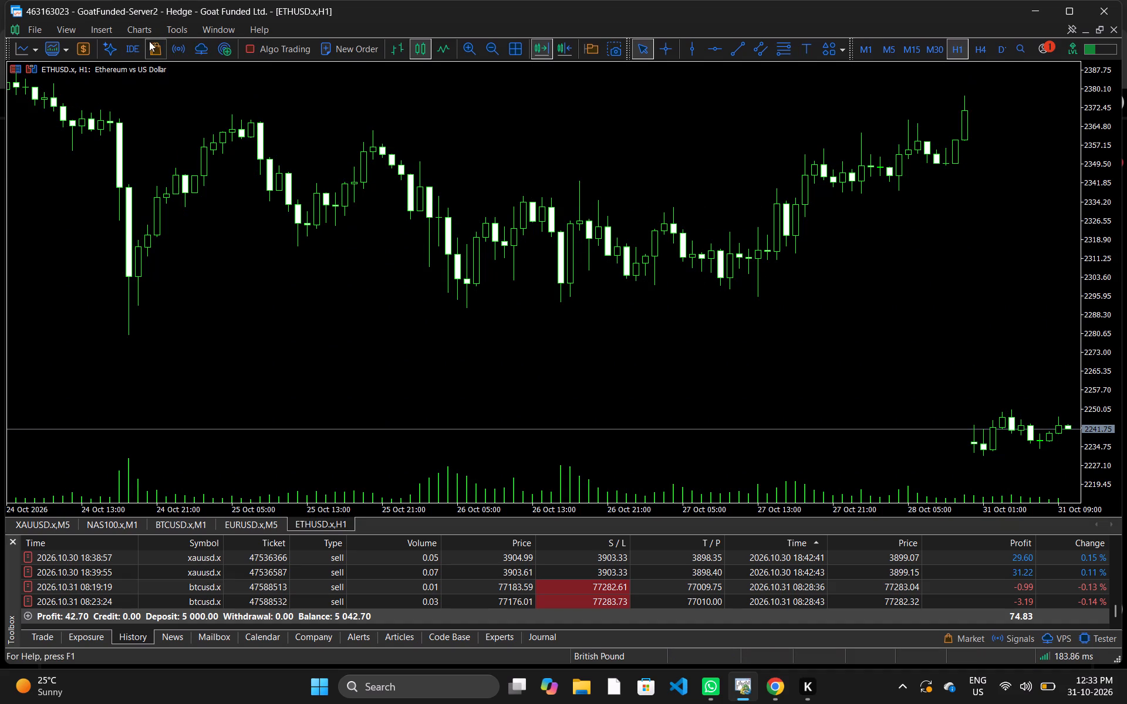
pyautogui.click(146, 31)
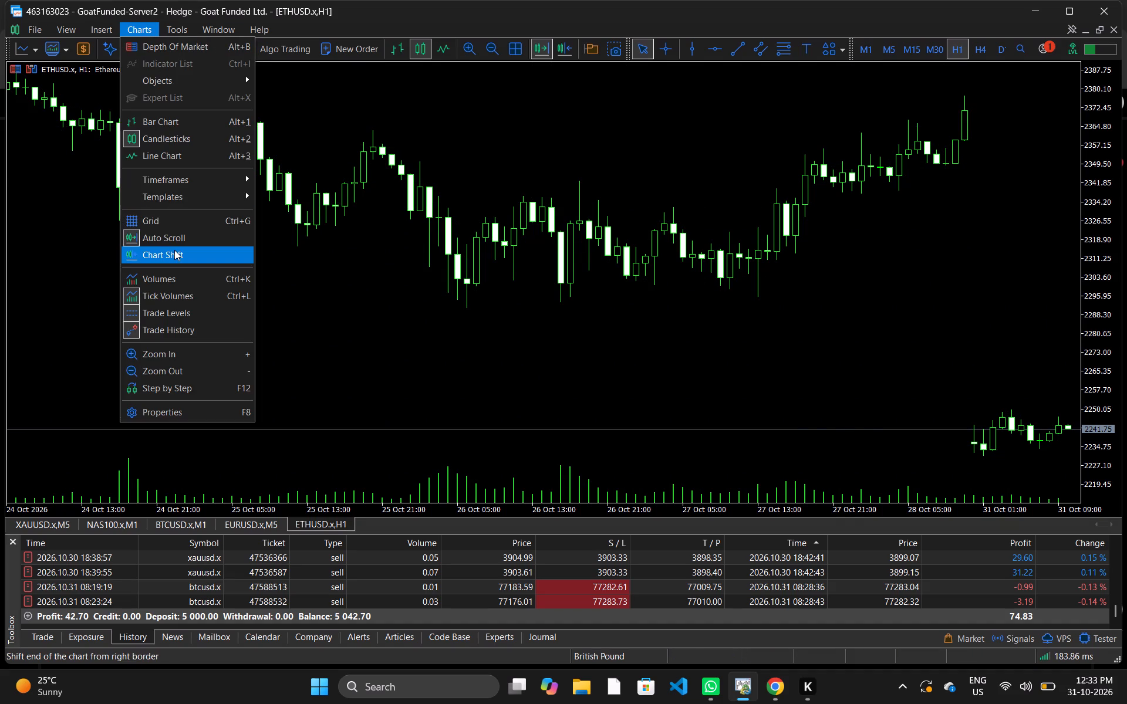
pyautogui.click(174, 250)
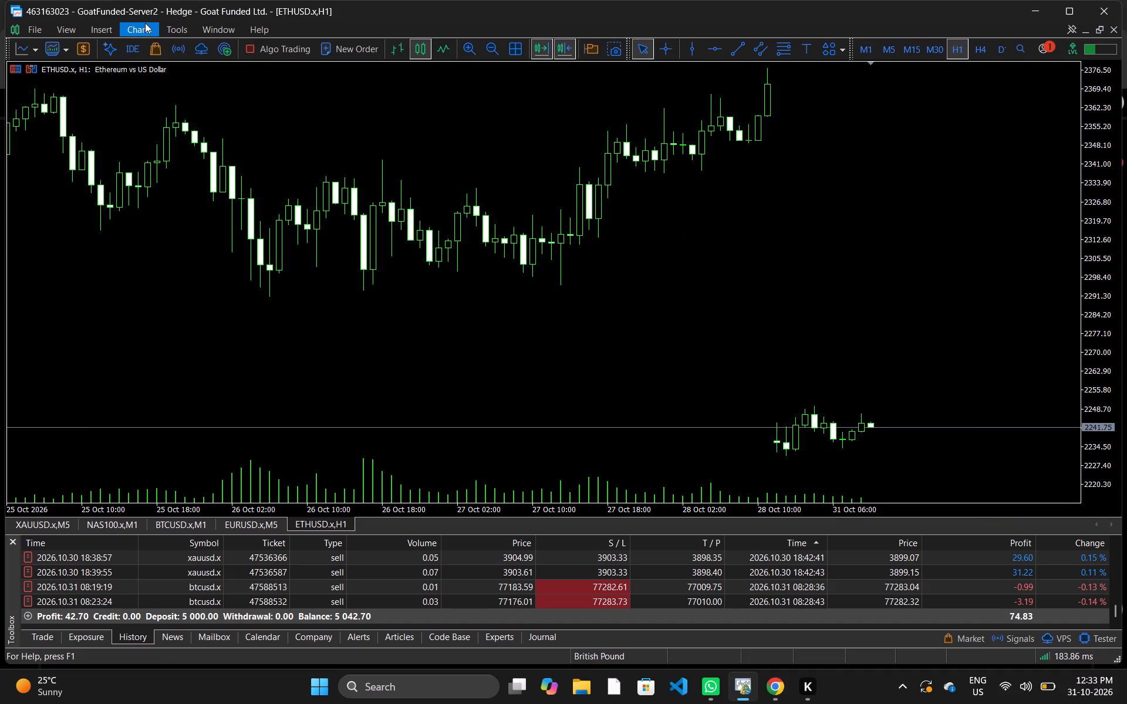
# Turn off the trade history display on the ETHUSD.x chart.
pyautogui.click(145, 23)
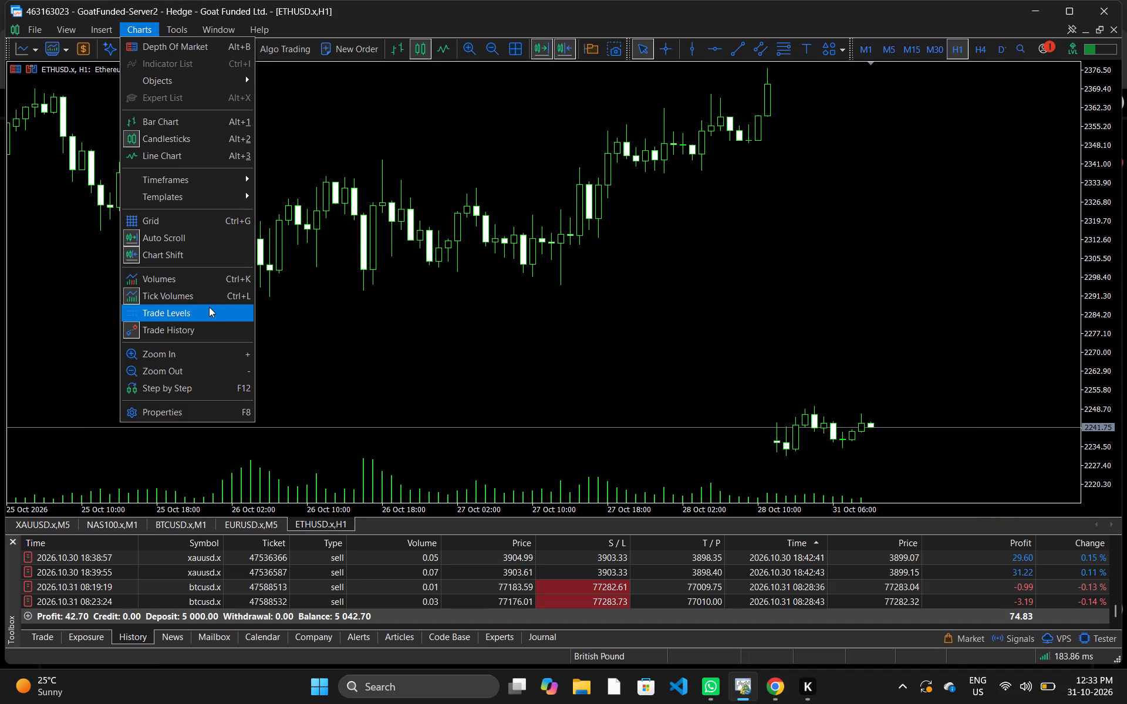
pyautogui.click(211, 326)
pyautogui.click(527, 423)
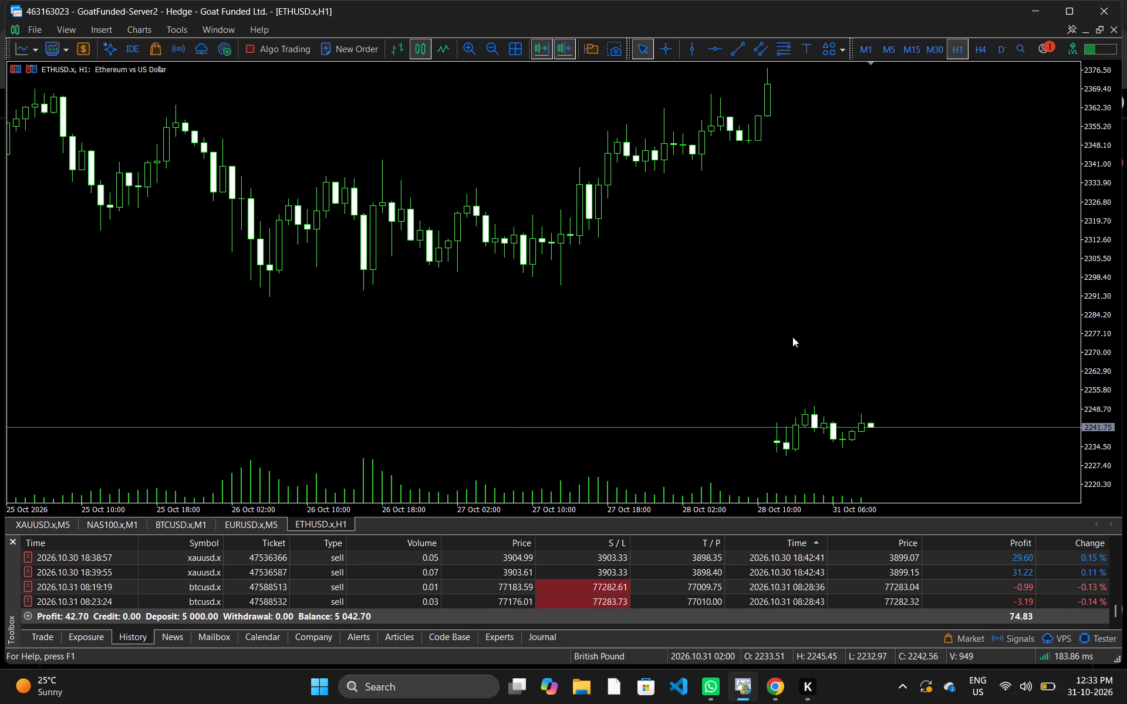
# Switch the ETHUSD.x chart to the 5-minute (M5) timeframe.
pyautogui.moveTo(858, 259); pyautogui.dragTo(672, 219)
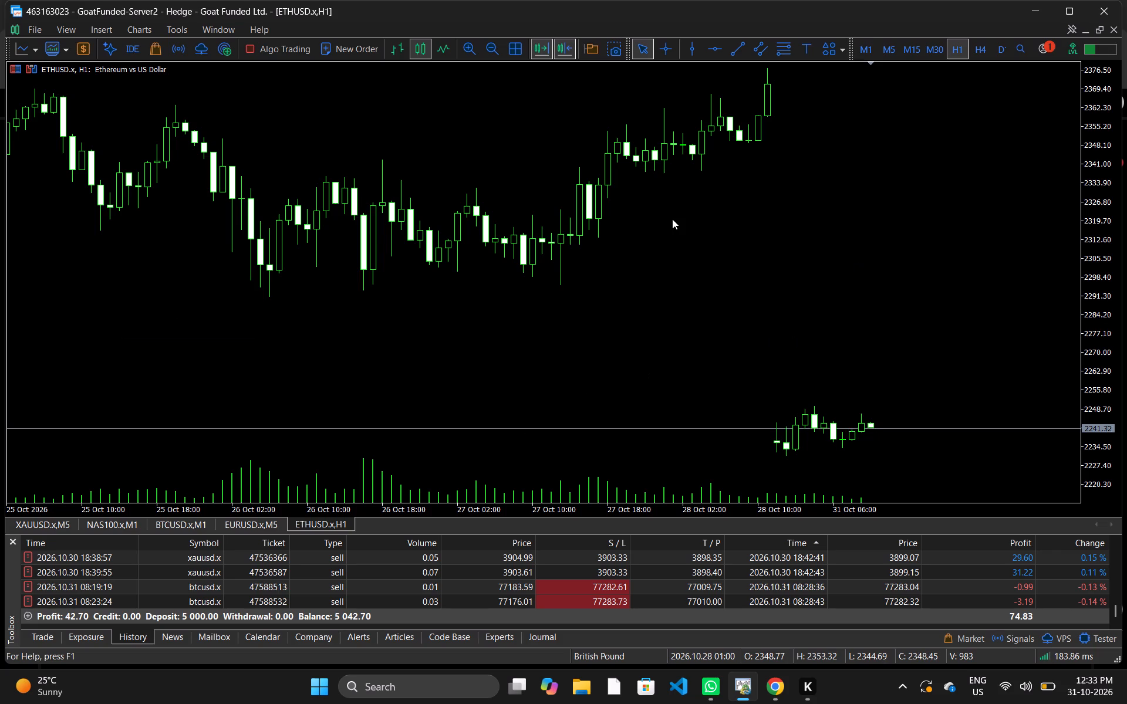
pyautogui.click(869, 353)
pyautogui.moveTo(869, 353); pyautogui.dragTo(848, 272)
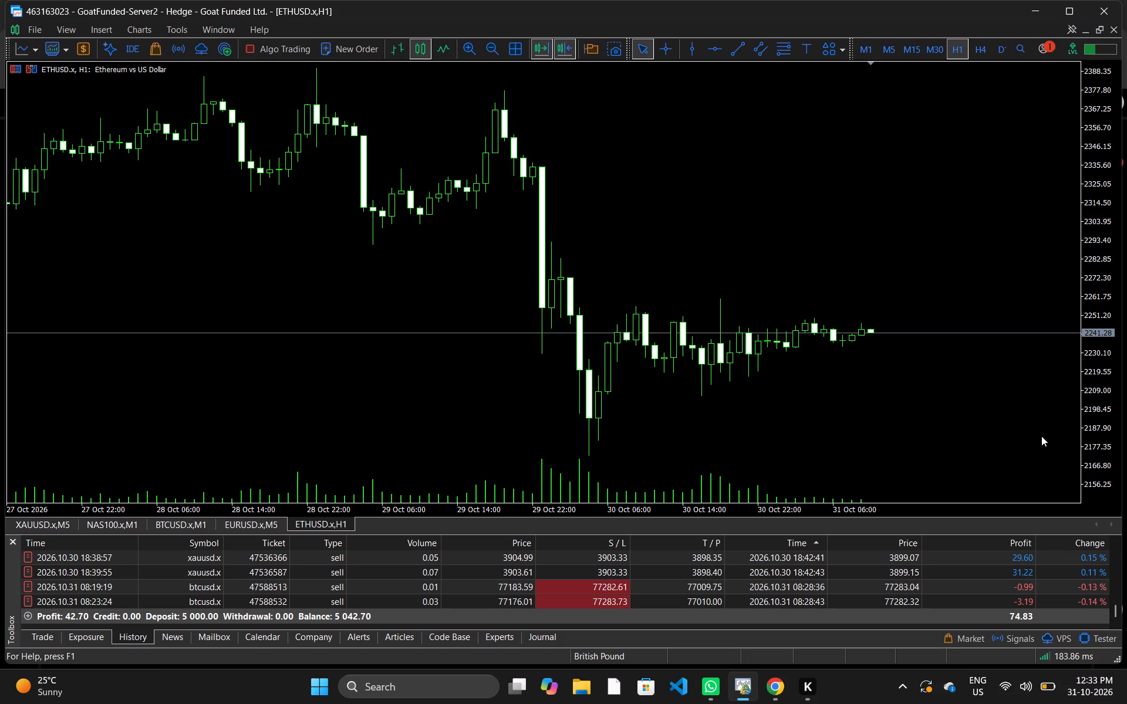
pyautogui.click(892, 50)
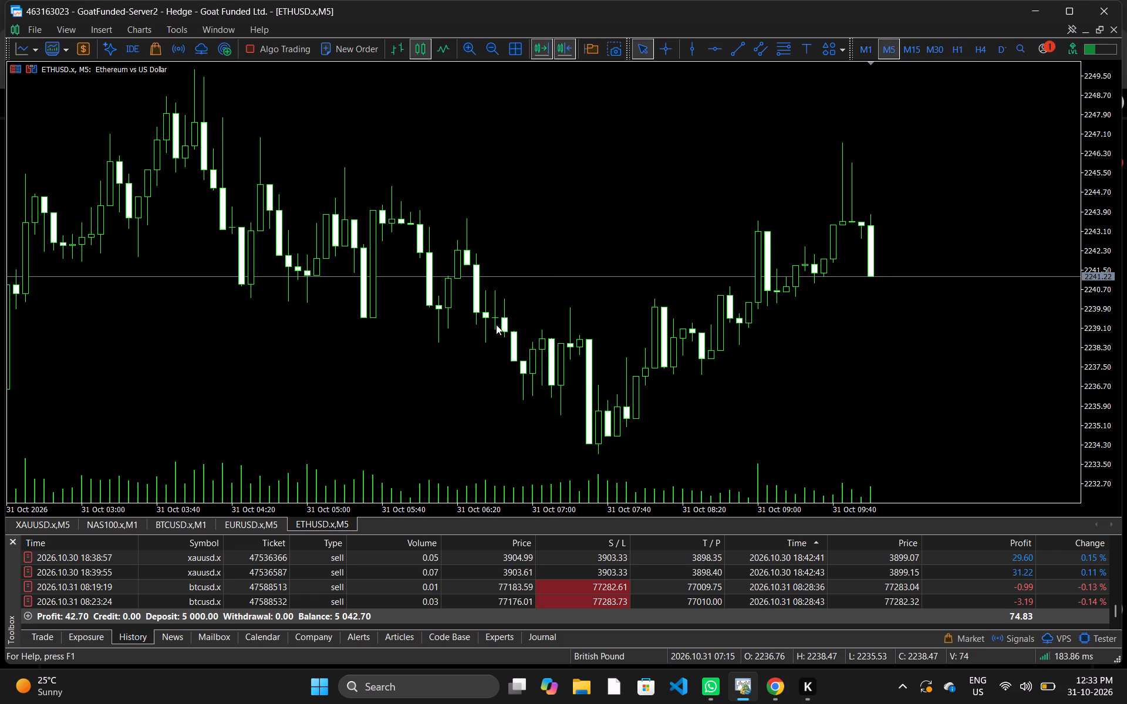
# Open a new market order for ETHUSD.x and set its stop loss to 2247.90.
pyautogui.click(346, 54)
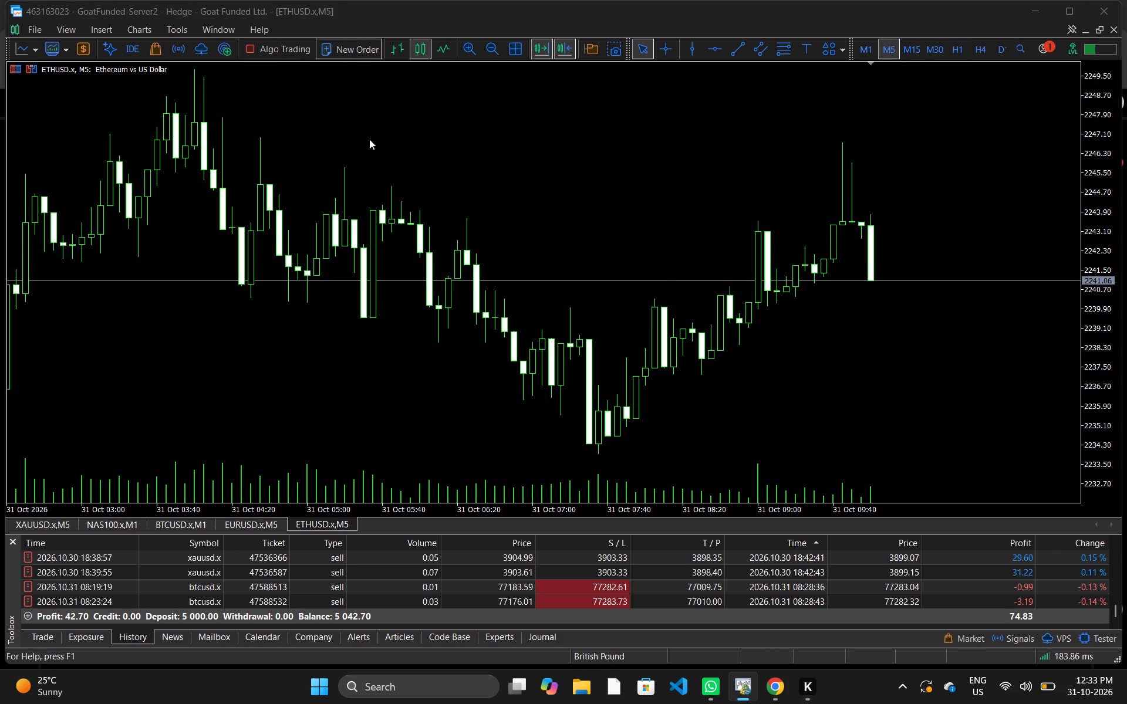
pyautogui.moveTo(454, 90); pyautogui.dragTo(424, 85)
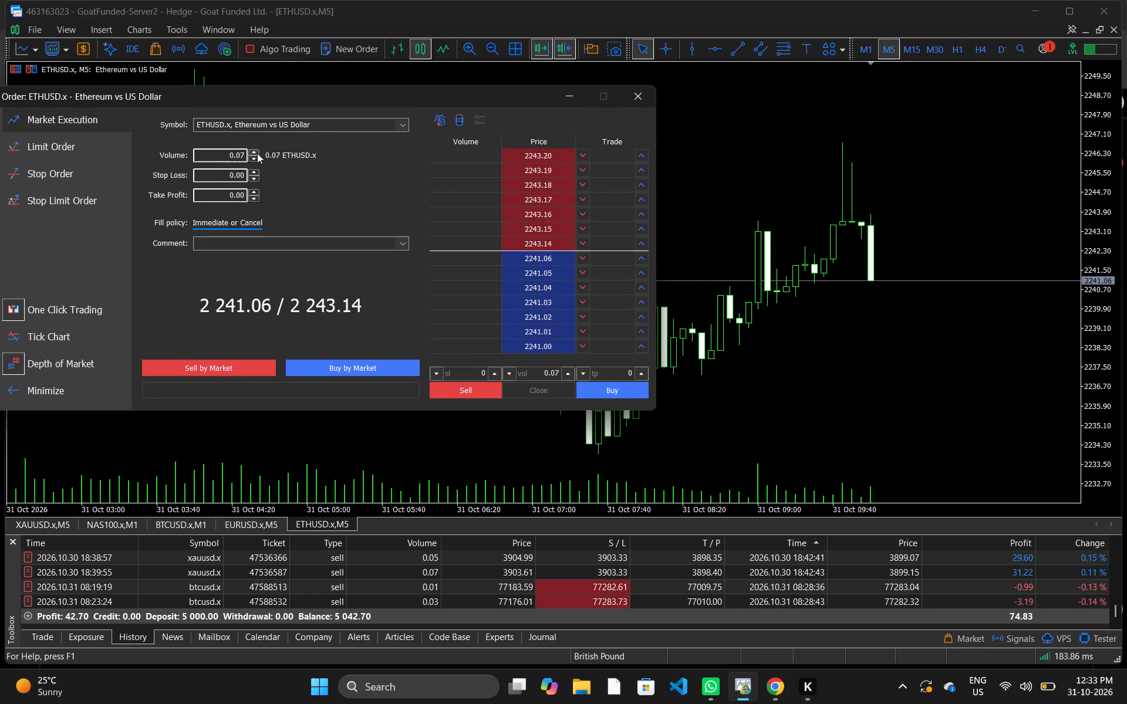
pyautogui.click(249, 174)
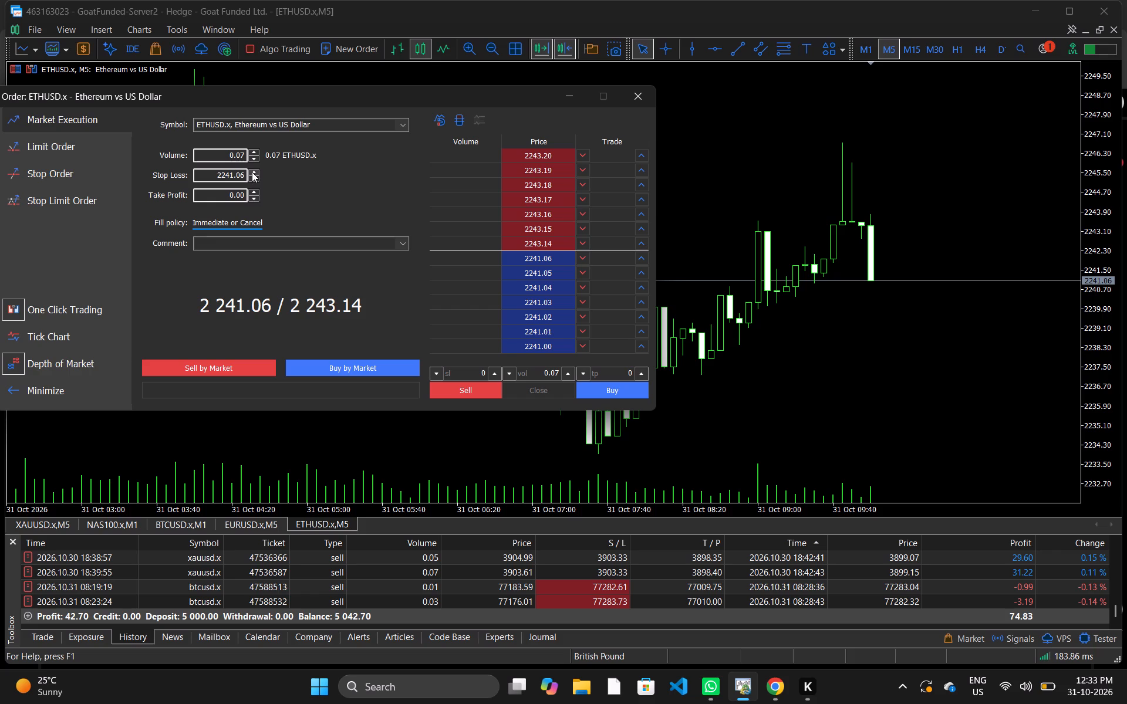
pyautogui.click(252, 172)
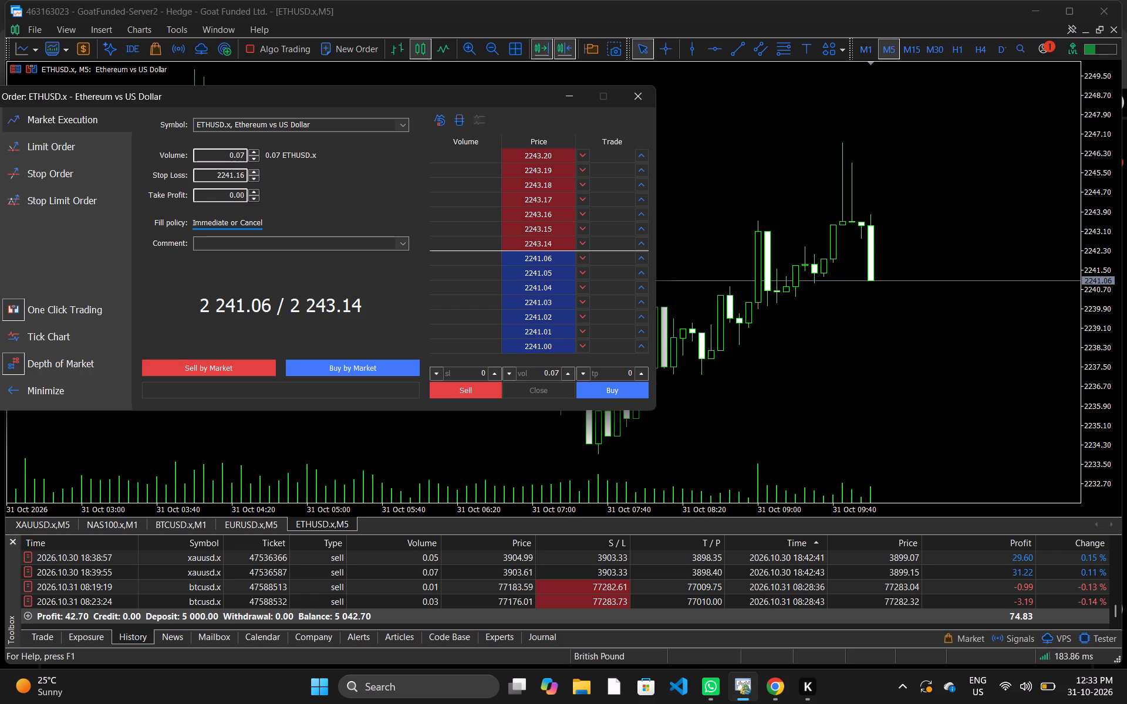
pyautogui.click(243, 176)
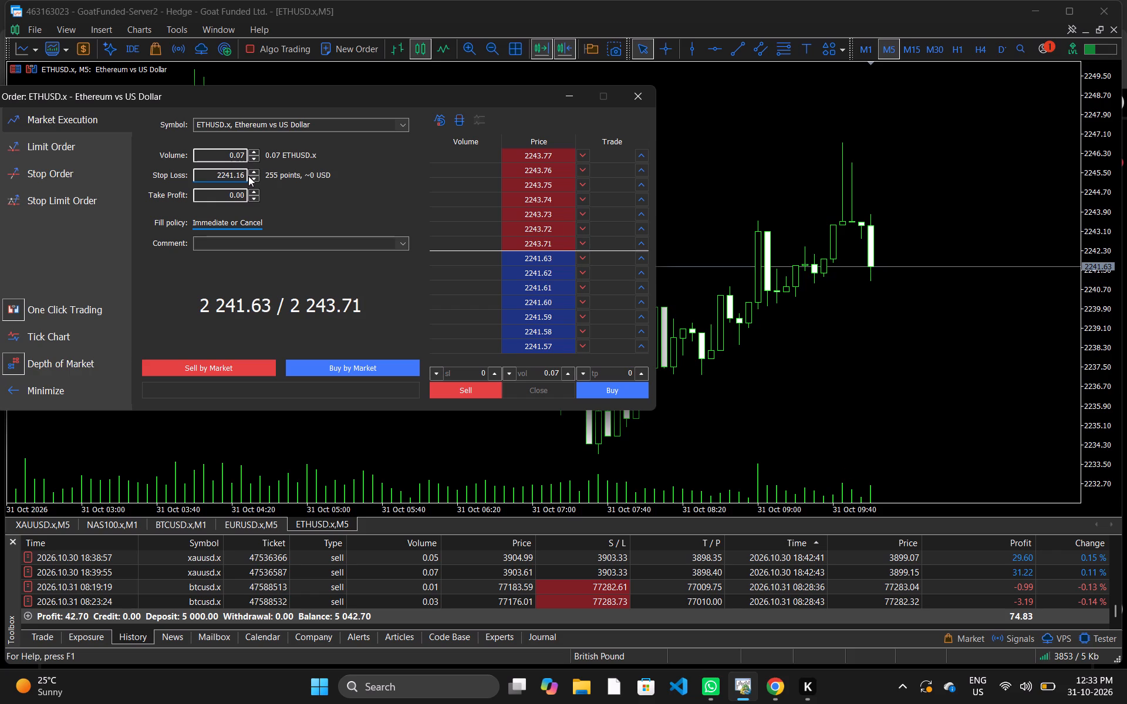
pyautogui.press('BackSpace')
pyautogui.press('BackSpace')
pyautogui.press('BackSpace')
pyautogui.press('BackSpace')
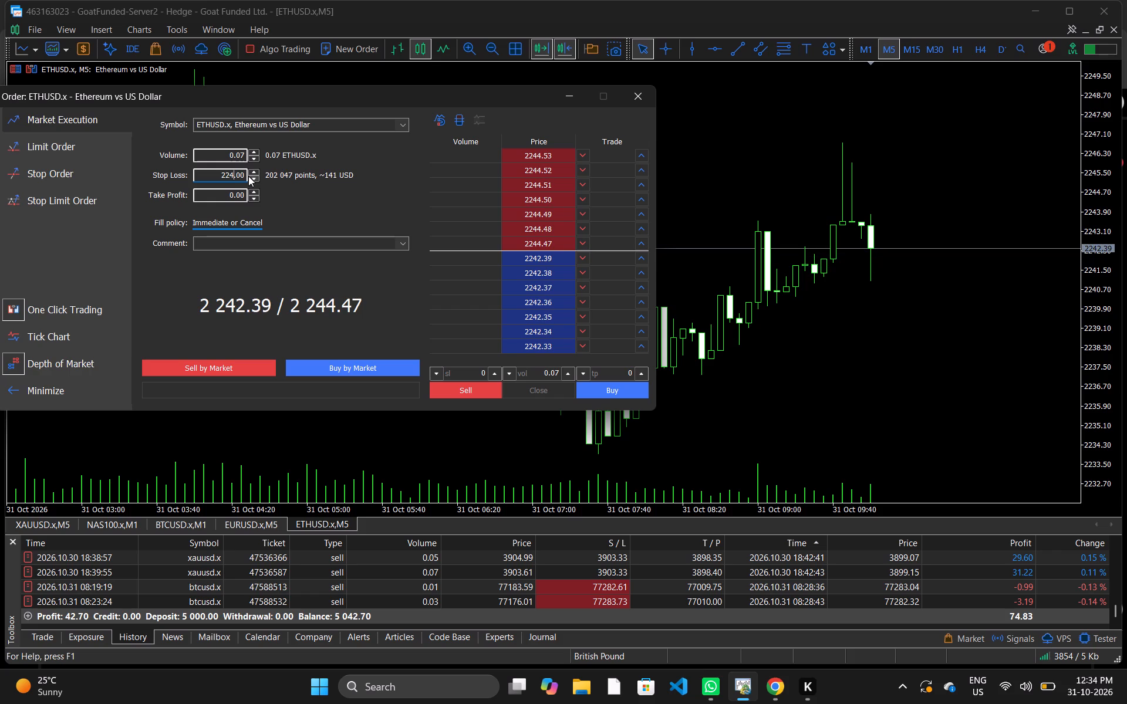
pyautogui.press('7')
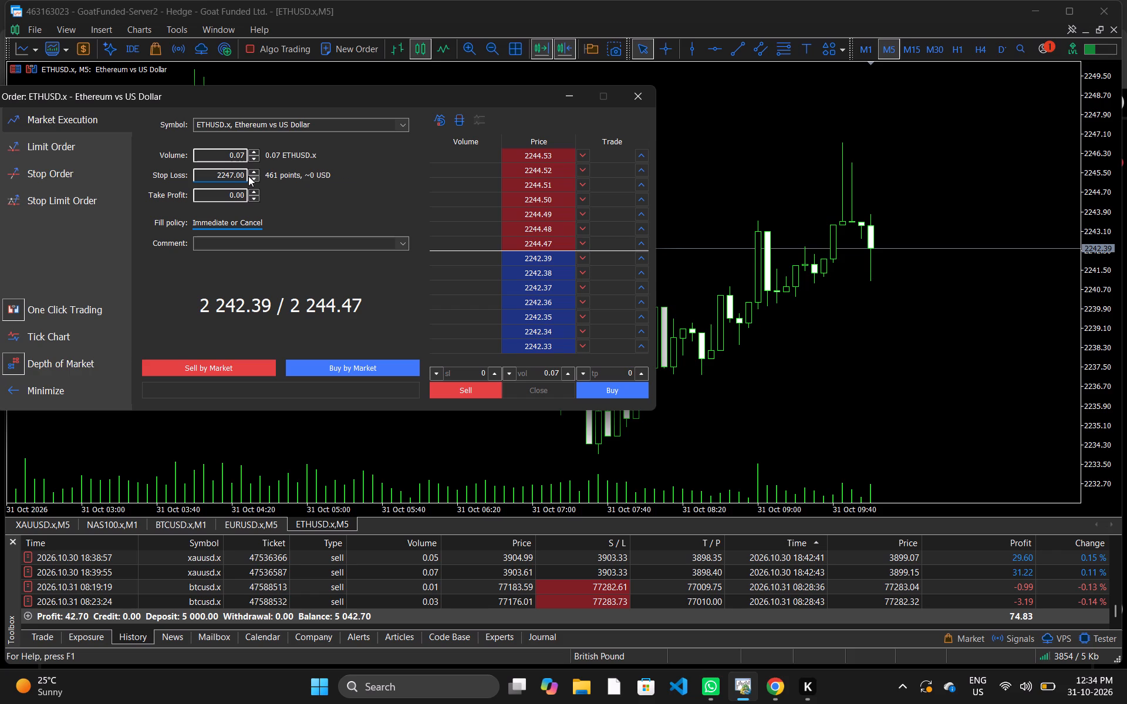
pyautogui.press('.')
pyautogui.press('9')
pyautogui.press('0')
# Raise the ETHUSD.x order volume to 1.74.
pyautogui.click(253, 151)
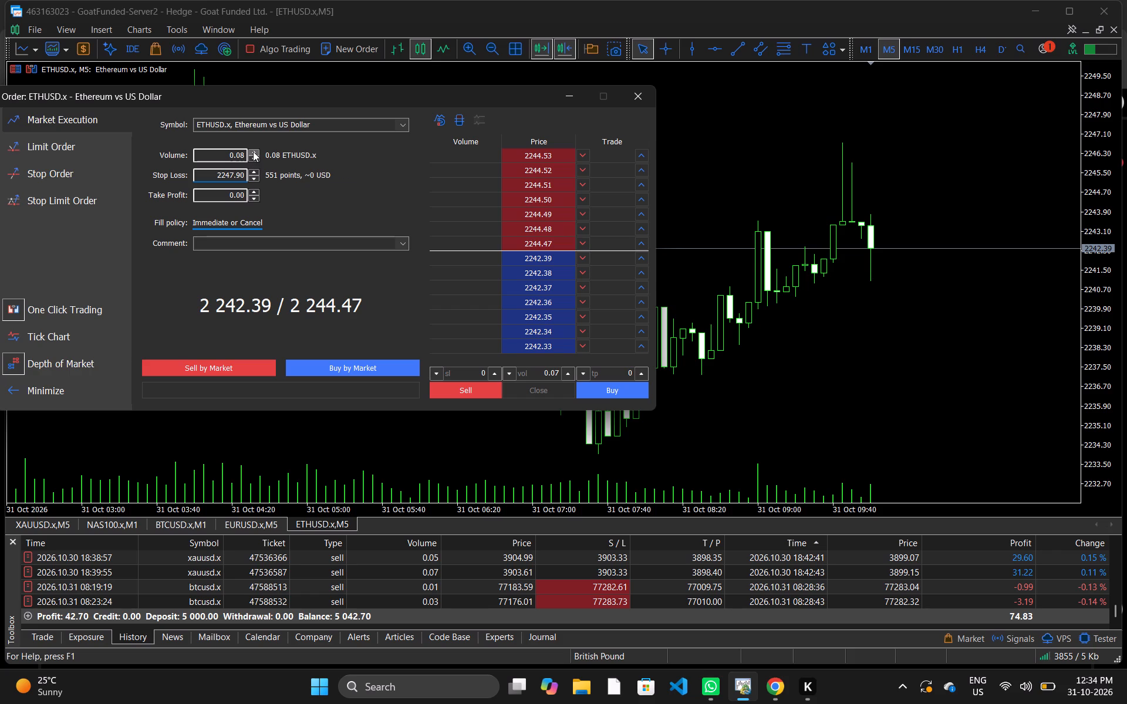
pyautogui.tripleClick(253, 151)
pyautogui.tripleClick(253, 151)
pyautogui.click(253, 151)
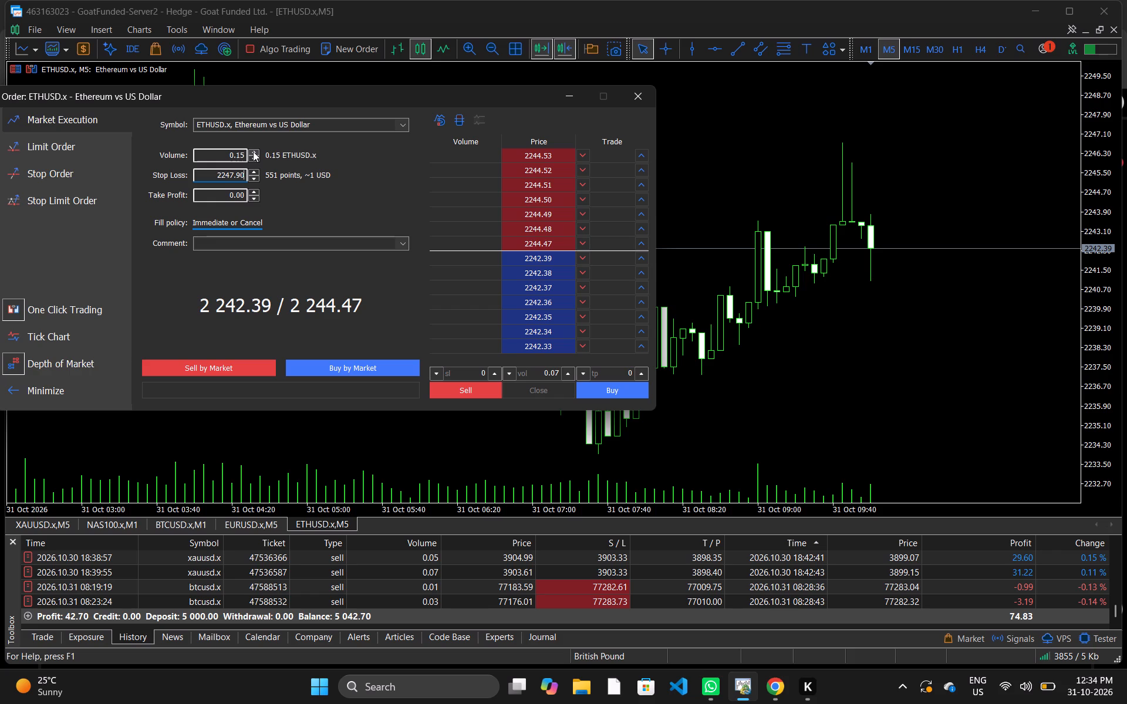
pyautogui.tripleClick(253, 151)
pyautogui.tripleClick(253, 151)
pyautogui.tripleClick(253, 151)
pyautogui.tripleClick(253, 151)
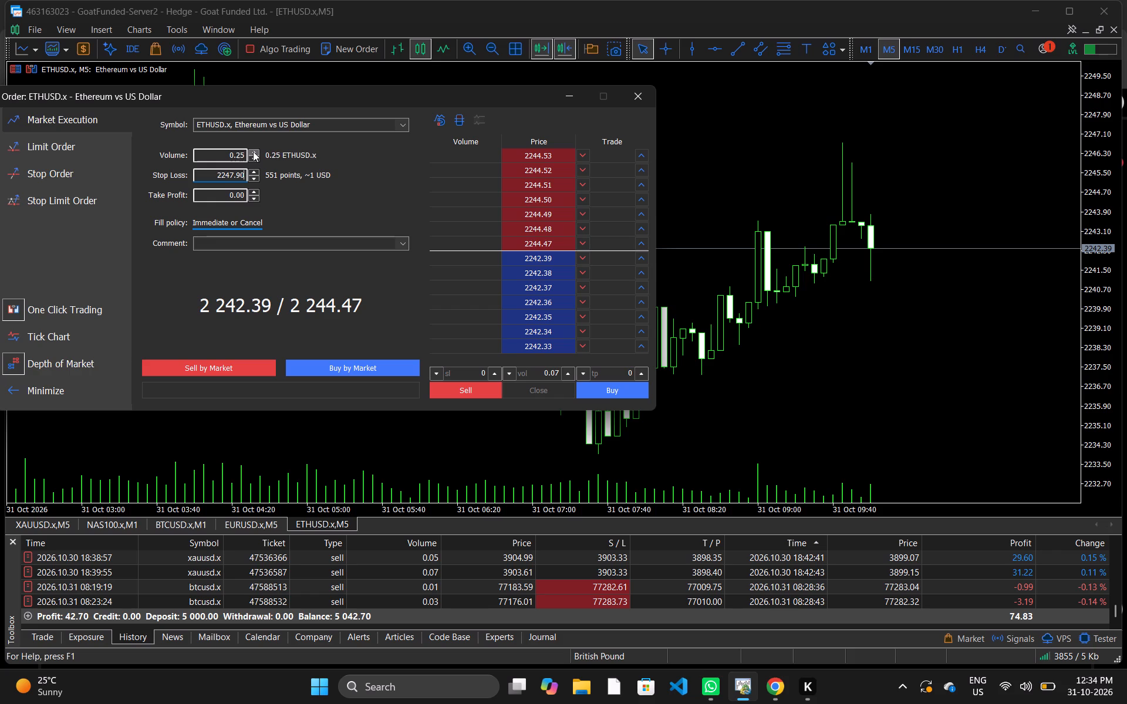
pyautogui.tripleClick(253, 151)
# Sell 1.74 ETHUSD.x at market and show the list of open trades.
pyautogui.click(260, 367)
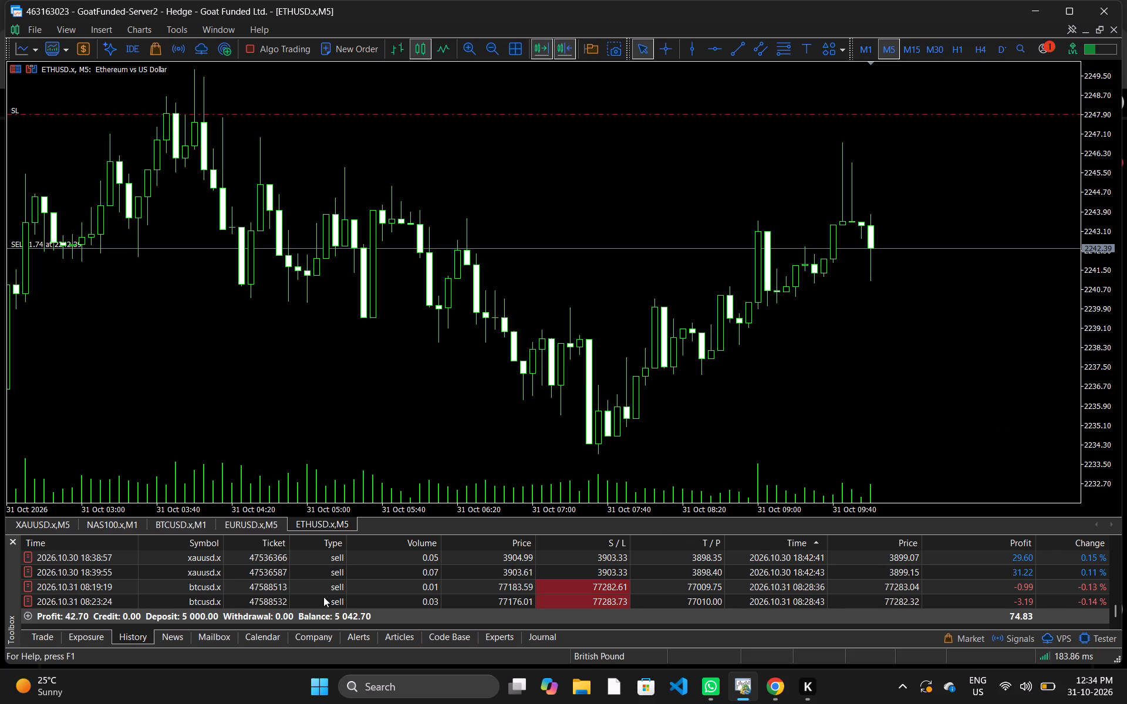
pyautogui.click(43, 638)
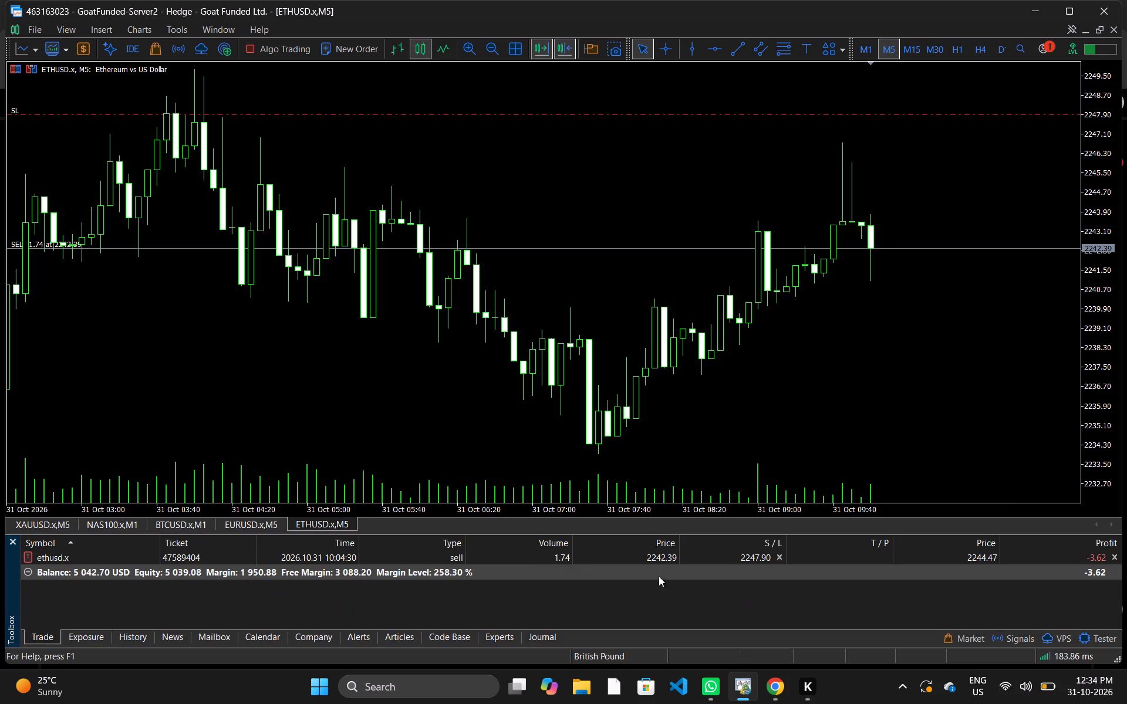
# Switch the ETHUSD.x chart to the 15-minute (M15) timeframe.
pyautogui.moveTo(1087, 157); pyautogui.dragTo(1067, 317)
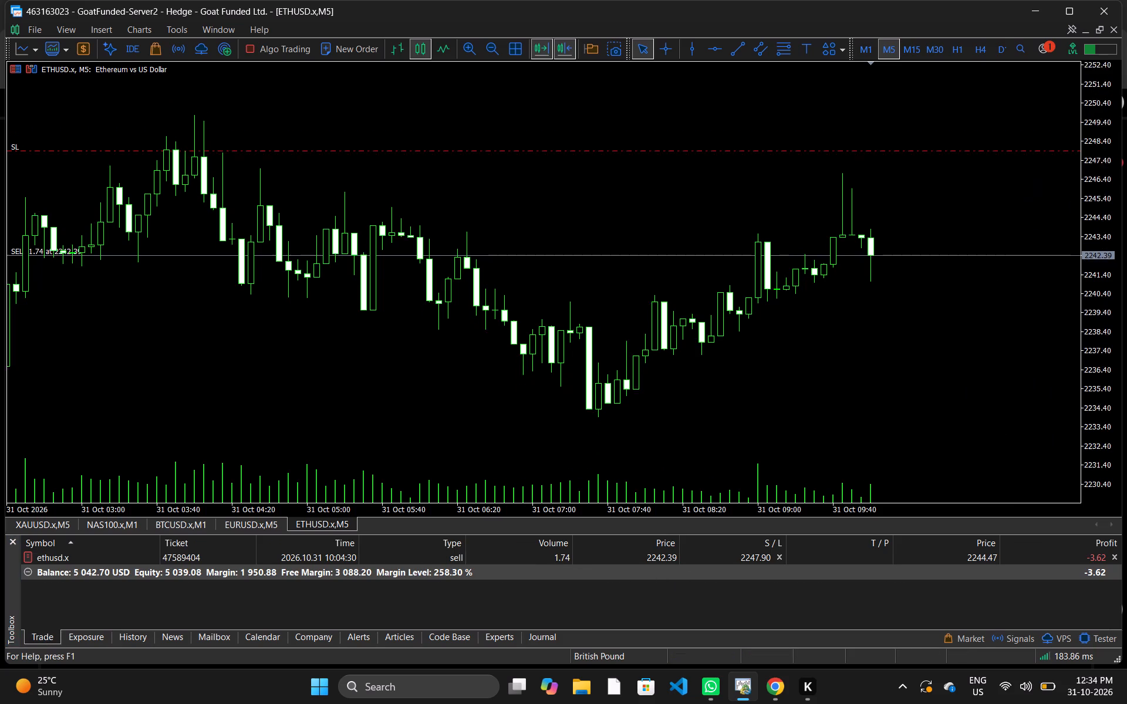
pyautogui.moveTo(1067, 317); pyautogui.dragTo(1079, 35)
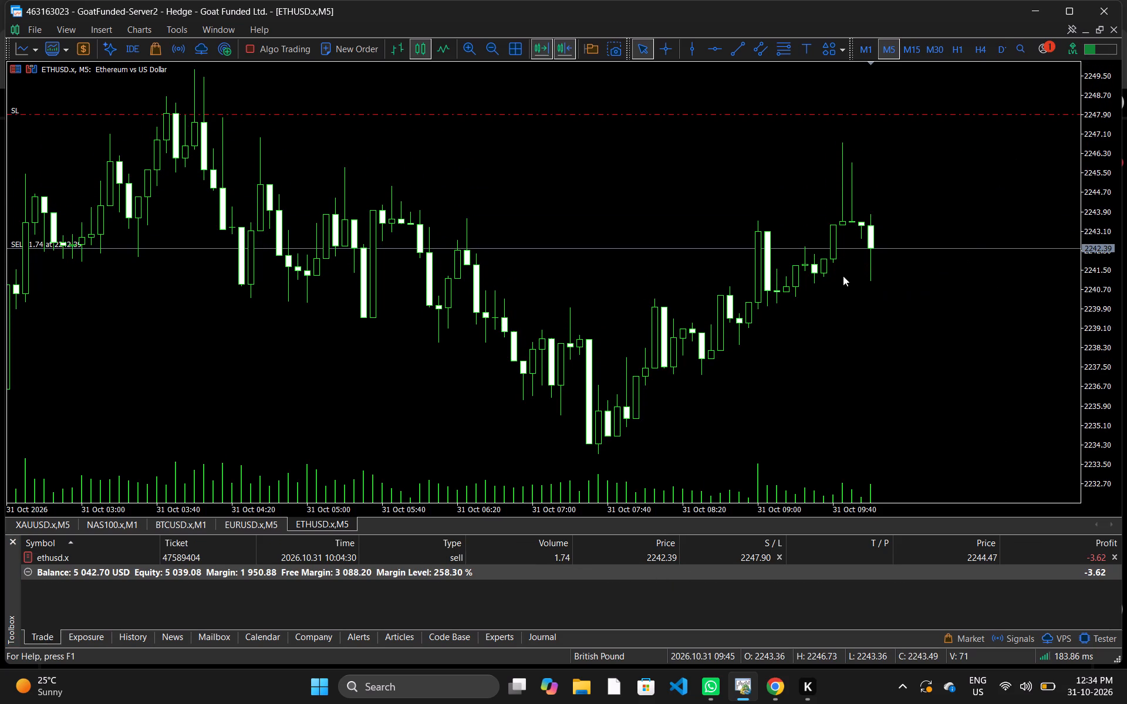
pyautogui.click(913, 45)
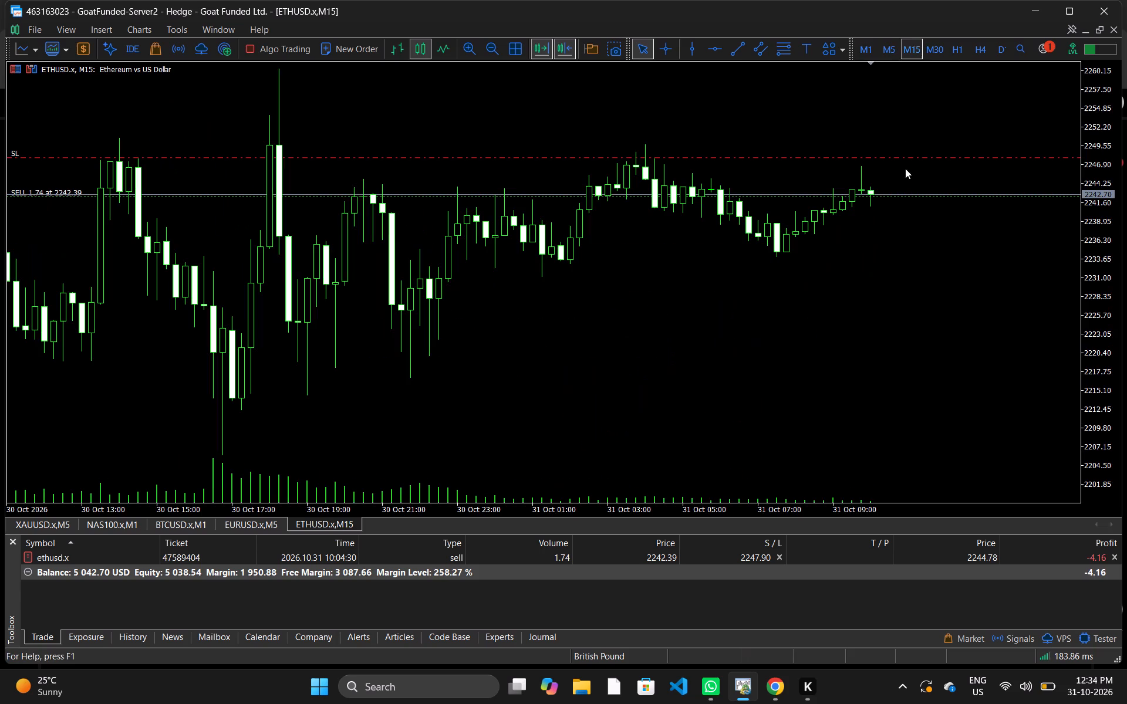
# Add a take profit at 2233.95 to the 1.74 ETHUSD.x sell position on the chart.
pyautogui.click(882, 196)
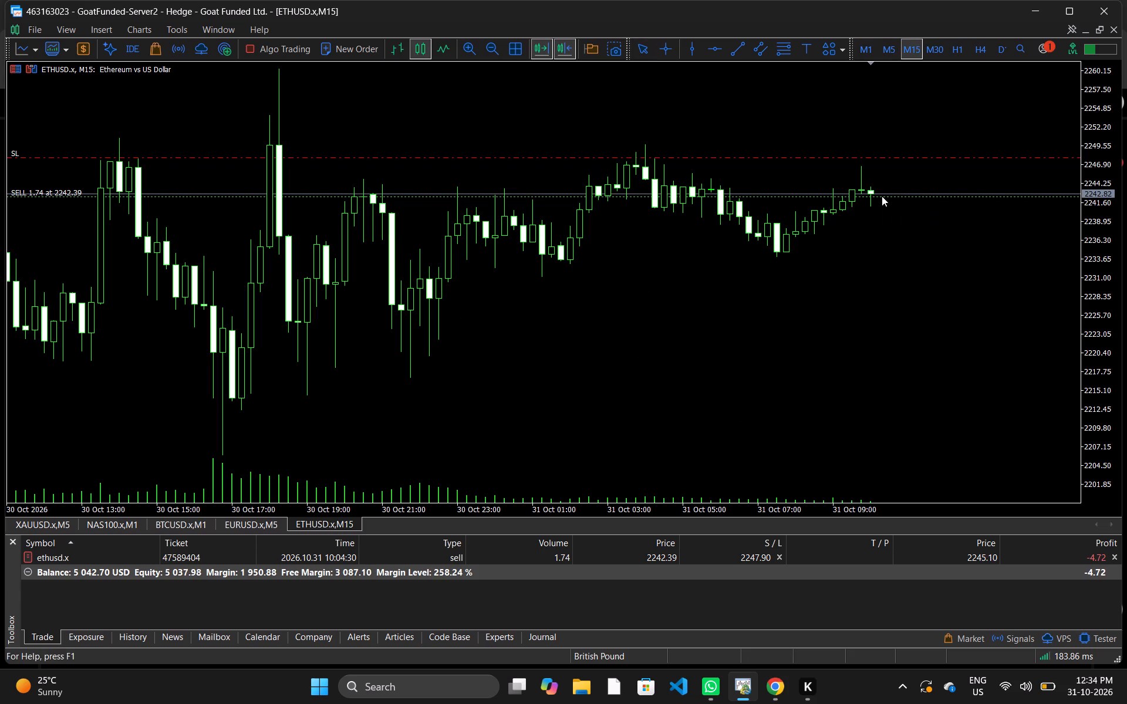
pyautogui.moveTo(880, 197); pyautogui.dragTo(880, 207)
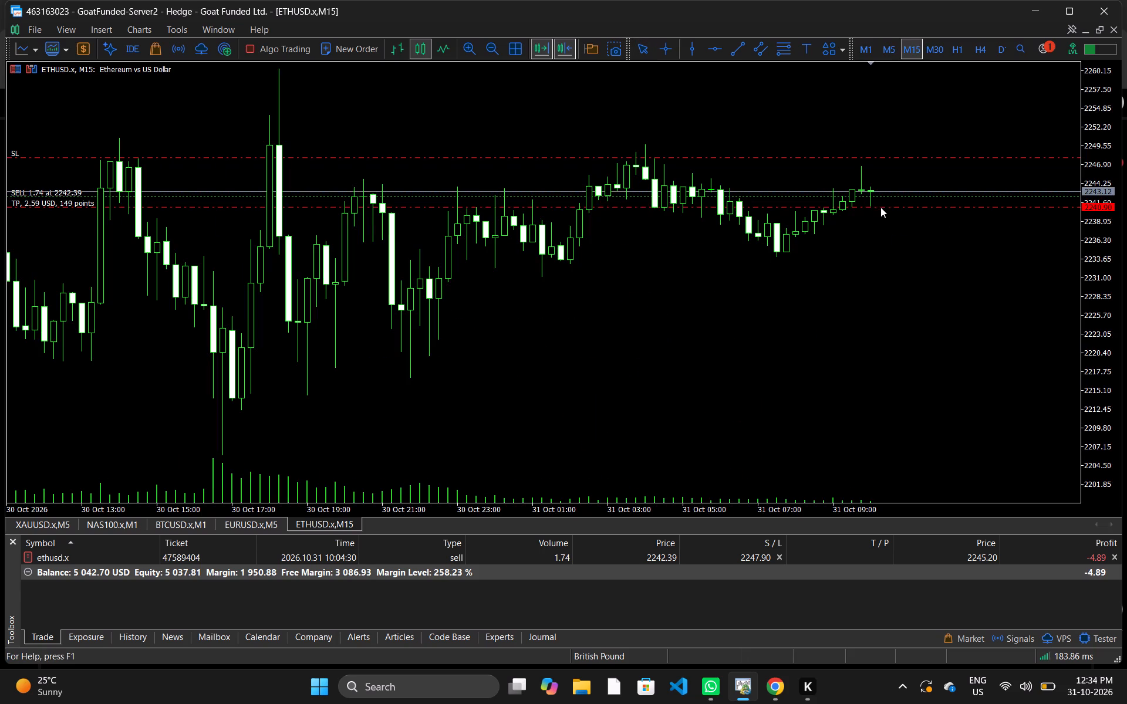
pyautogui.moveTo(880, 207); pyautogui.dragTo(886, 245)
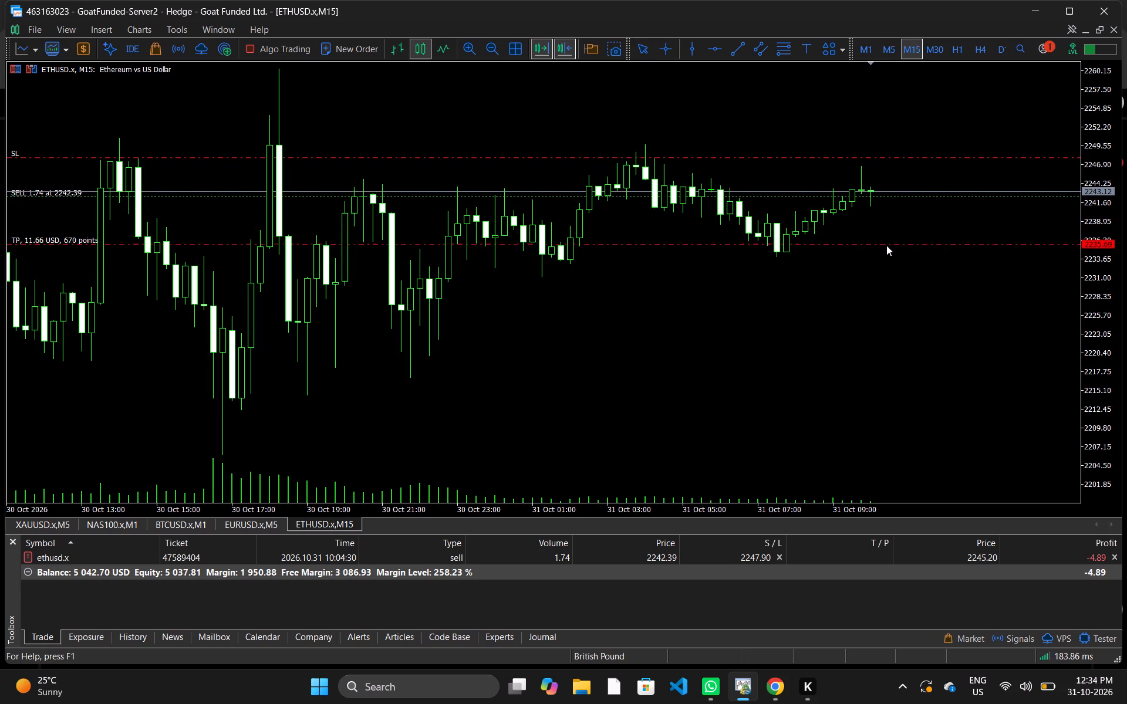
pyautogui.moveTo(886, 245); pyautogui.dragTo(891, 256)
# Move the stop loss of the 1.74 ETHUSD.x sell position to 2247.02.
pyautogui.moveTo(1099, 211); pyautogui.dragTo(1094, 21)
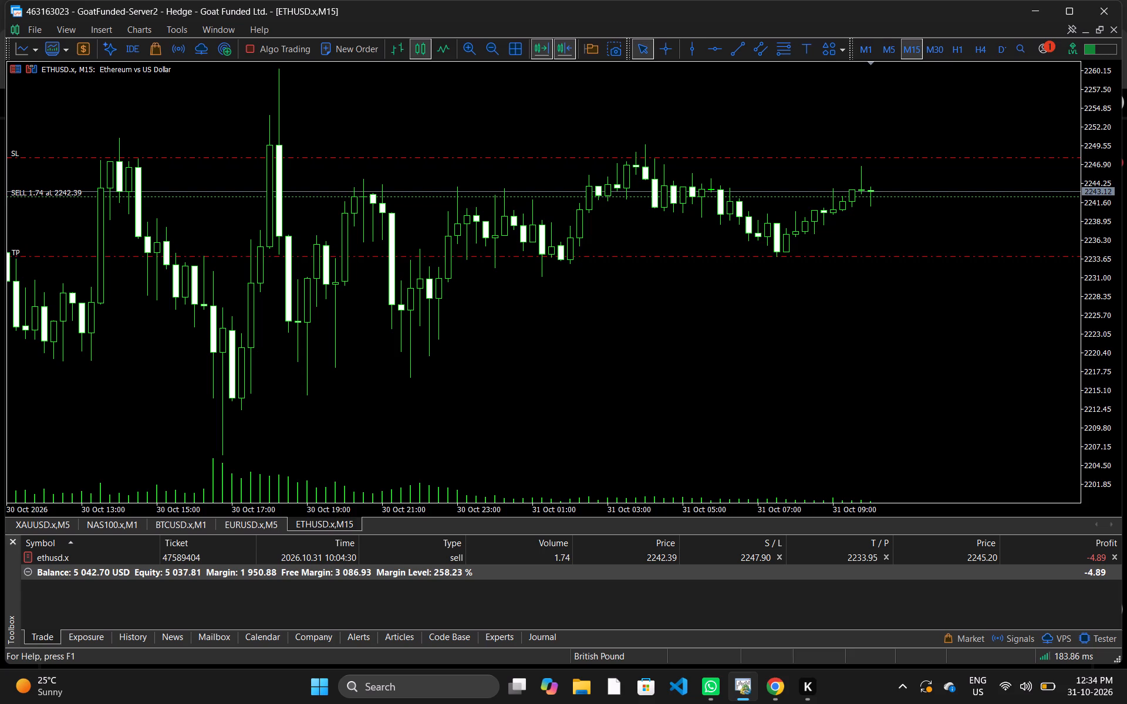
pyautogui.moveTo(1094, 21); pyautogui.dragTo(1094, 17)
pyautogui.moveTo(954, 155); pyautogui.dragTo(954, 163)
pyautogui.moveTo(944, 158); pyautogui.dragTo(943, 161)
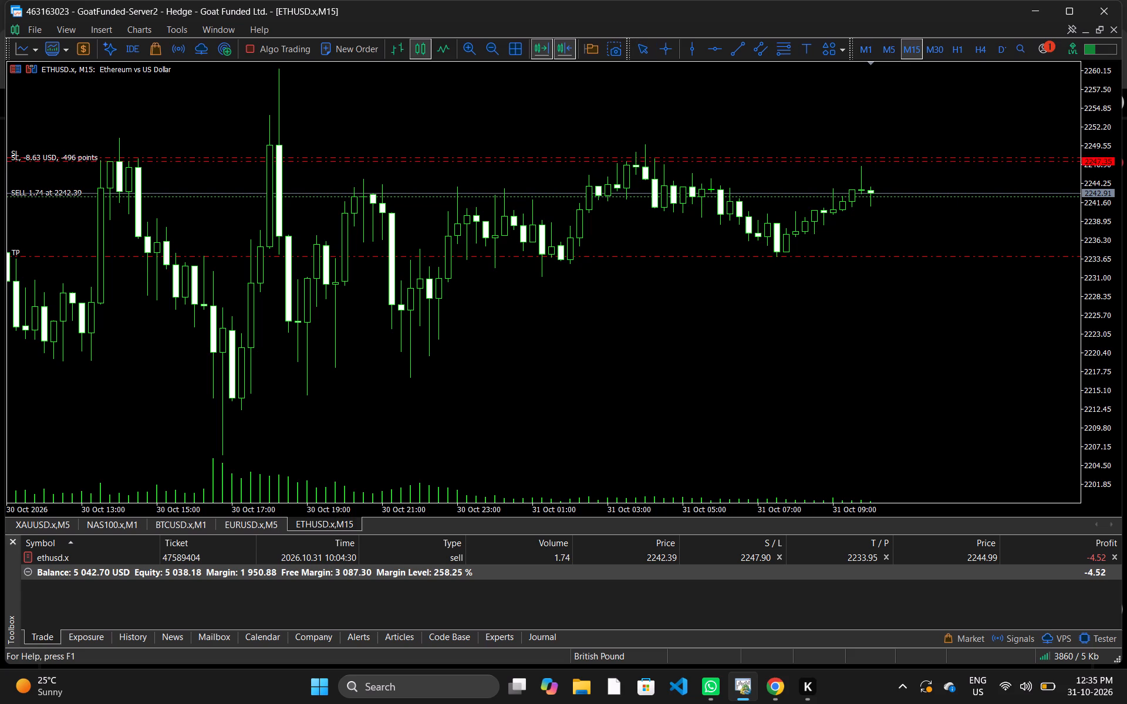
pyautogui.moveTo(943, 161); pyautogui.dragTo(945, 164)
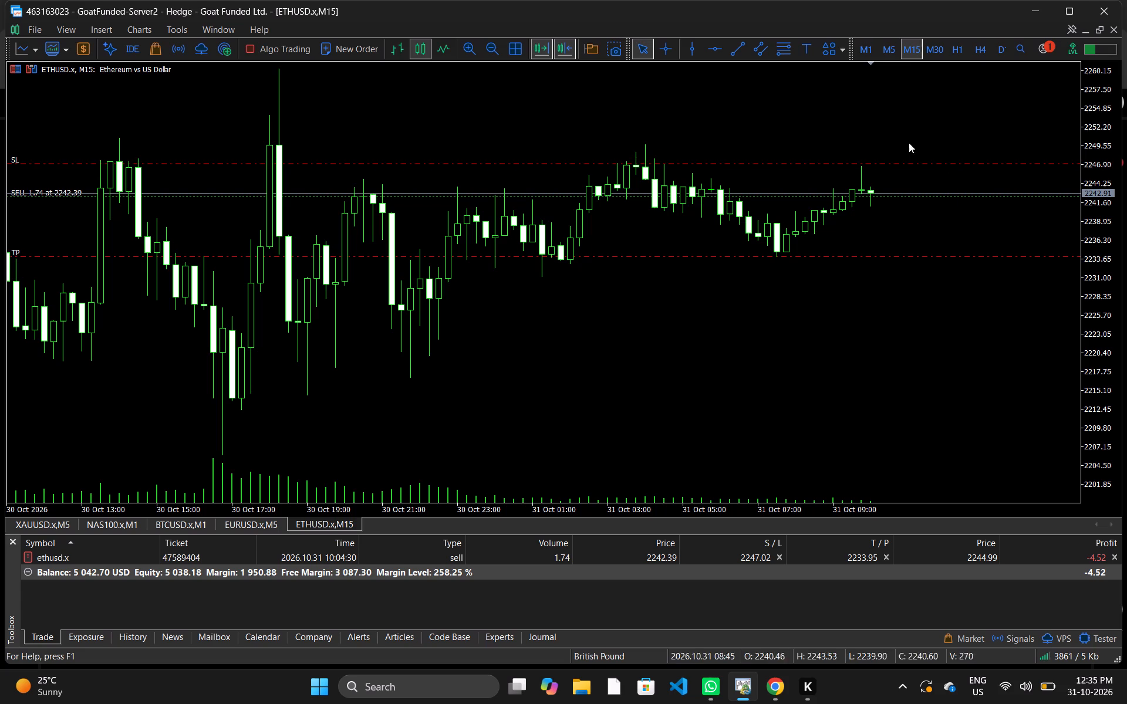
# Place a second ETHUSD.x market sell order with a volume of 2.00 and no stop loss or take profit.
pyautogui.moveTo(1106, 312); pyautogui.dragTo(1094, 116)
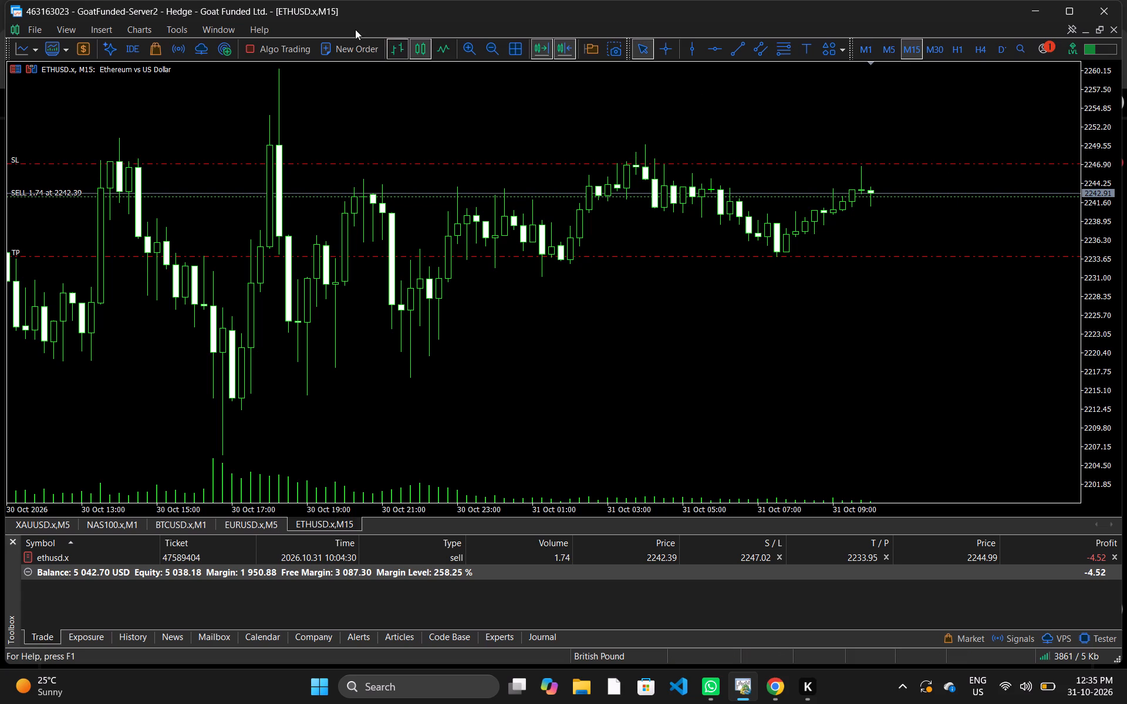
pyautogui.click(347, 52)
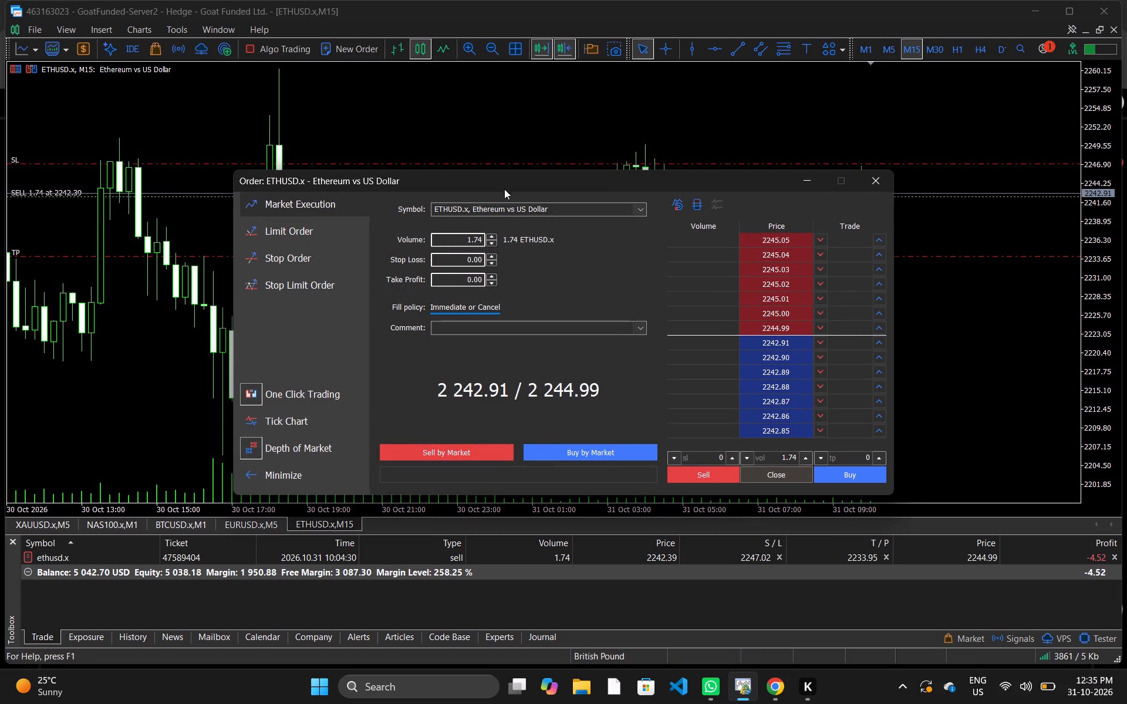
pyautogui.moveTo(504, 182); pyautogui.dragTo(301, 154)
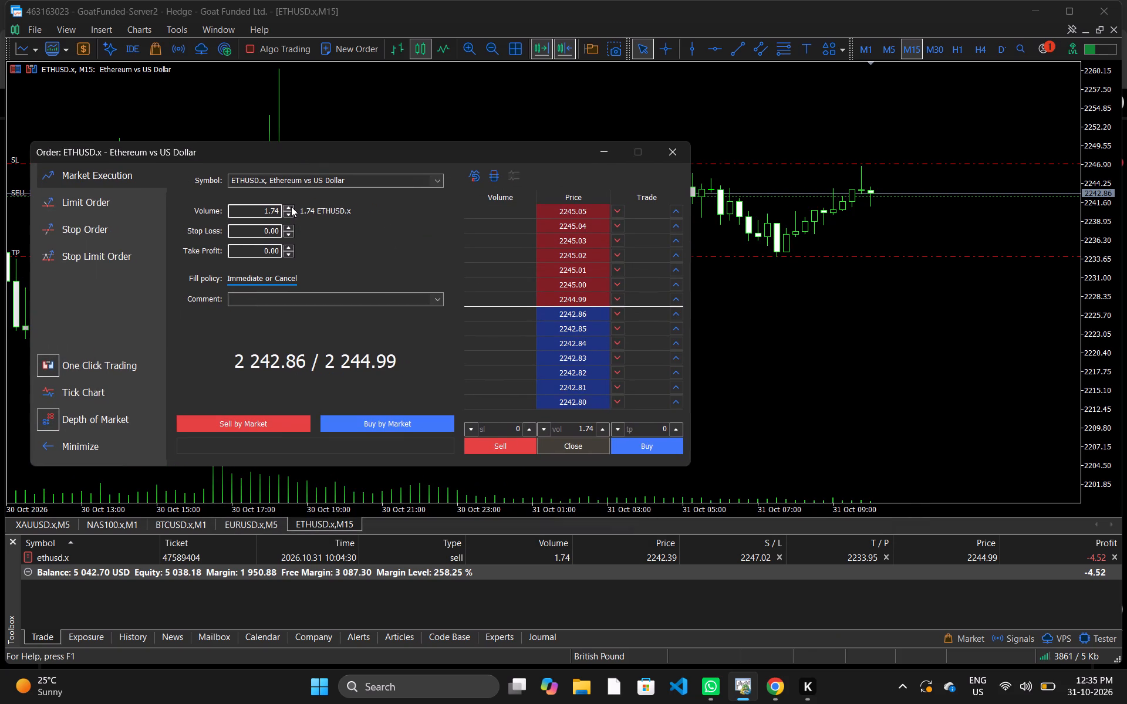
pyautogui.tripleClick(291, 206)
pyautogui.tripleClick(291, 206)
pyautogui.tripleClick(291, 206)
pyautogui.tripleClick(291, 206)
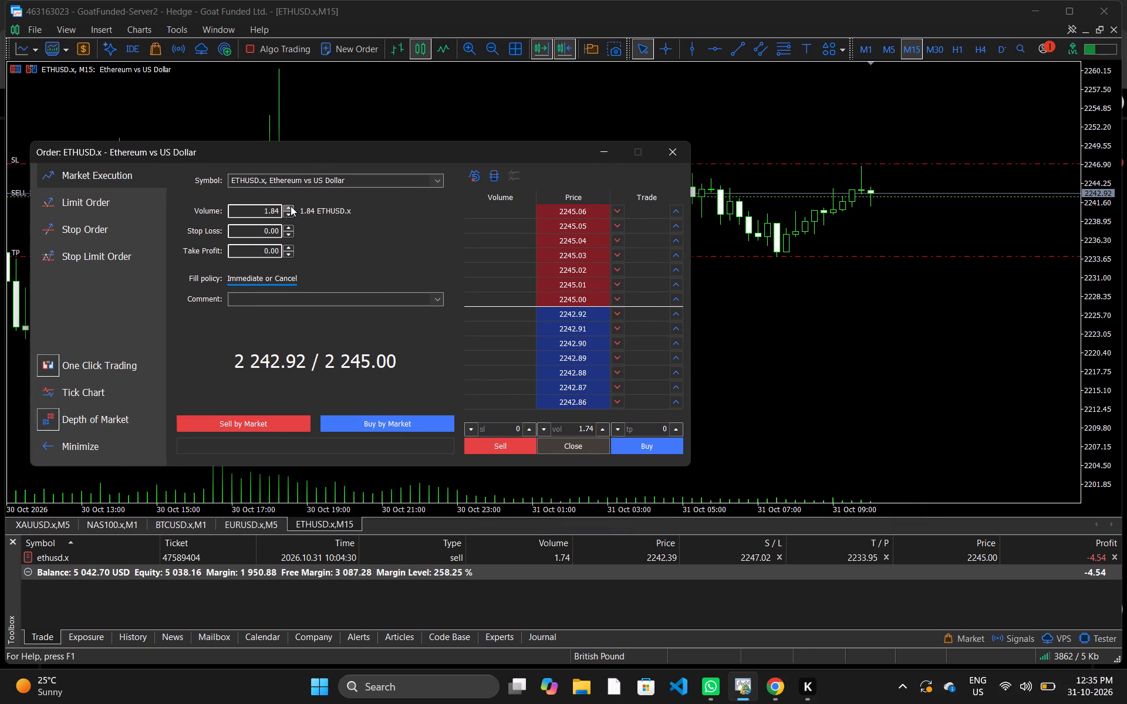
pyautogui.tripleClick(291, 206)
pyautogui.tripleClick(291, 206)
pyautogui.tripleClick(291, 206)
pyautogui.tripleClick(291, 206)
pyautogui.doubleClick(291, 206)
pyautogui.click(292, 421)
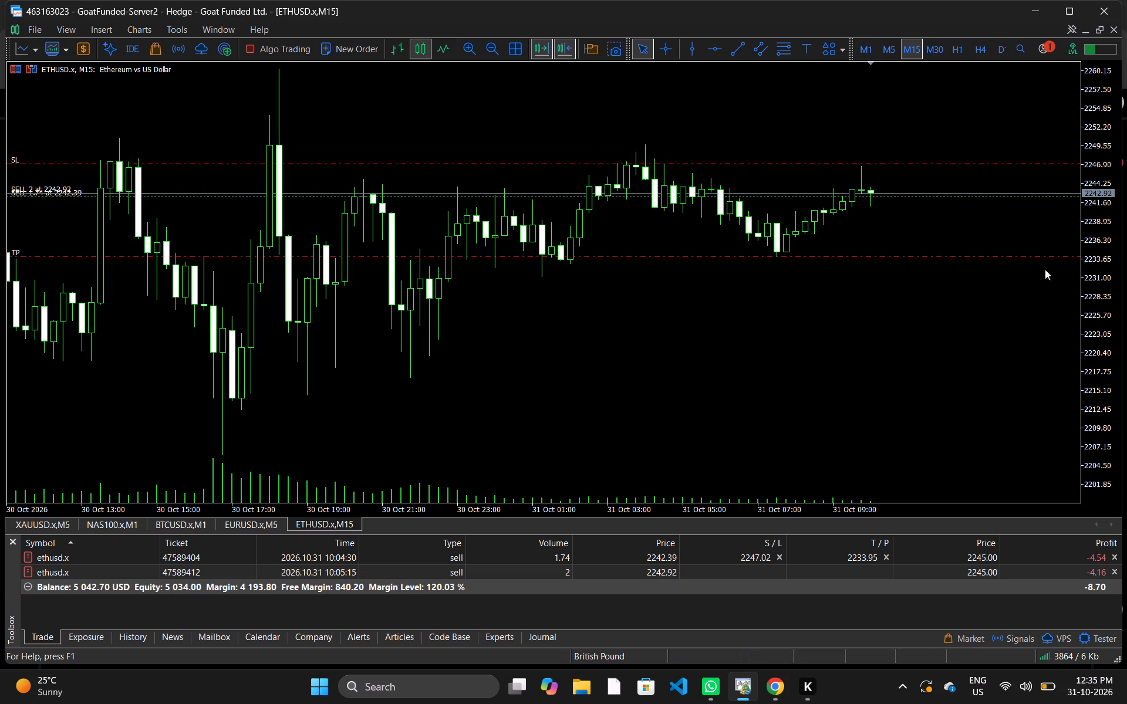
# Add a stop loss to the volume-2 ETHUSD.x sell position and adjust its level to 2250.33.
pyautogui.moveTo(1101, 321); pyautogui.dragTo(1063, 6)
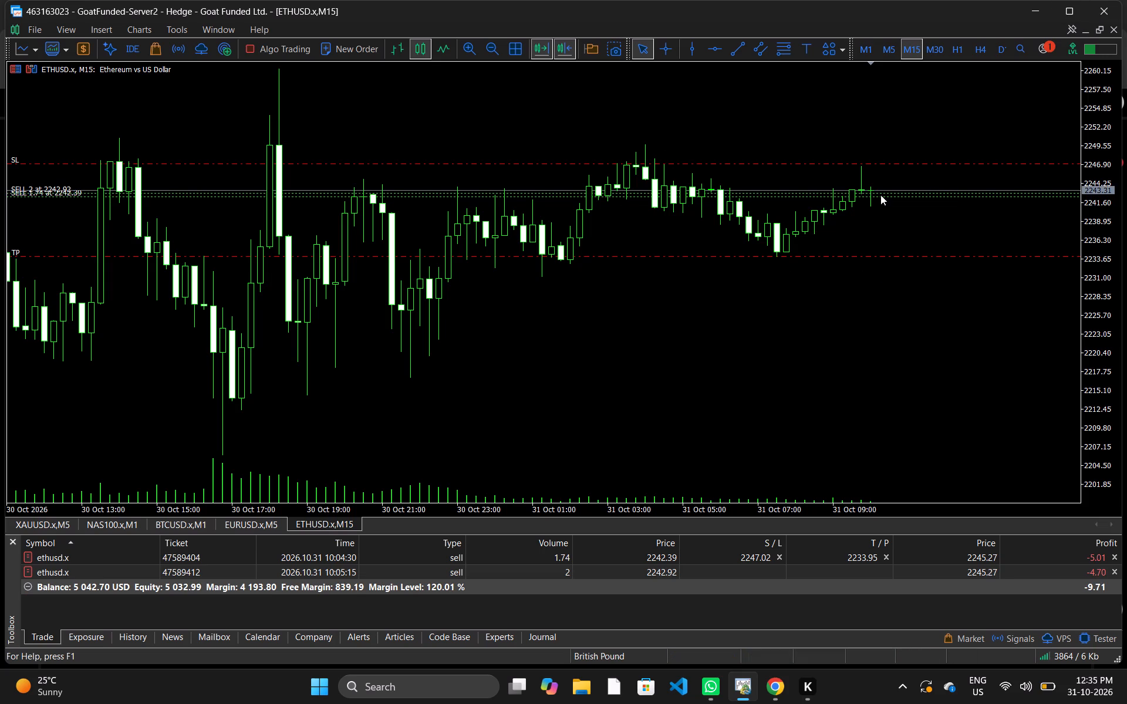
pyautogui.moveTo(878, 194); pyautogui.dragTo(881, 187)
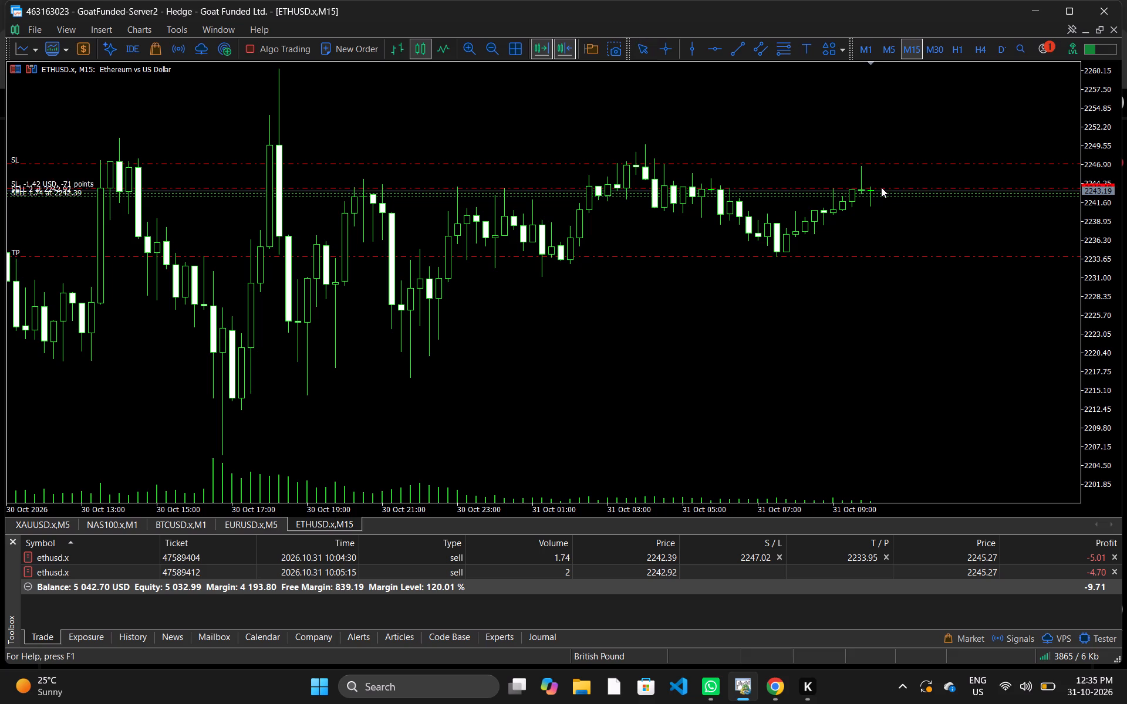
pyautogui.moveTo(881, 187); pyautogui.dragTo(895, 165)
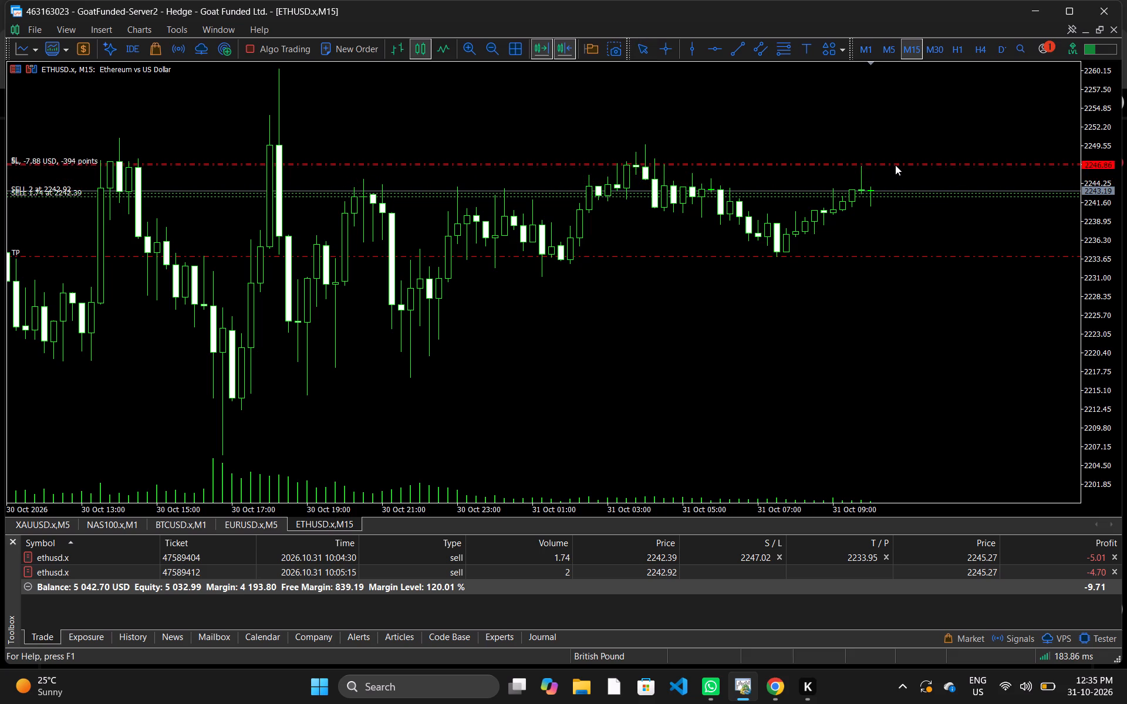
pyautogui.moveTo(895, 165); pyautogui.dragTo(897, 162)
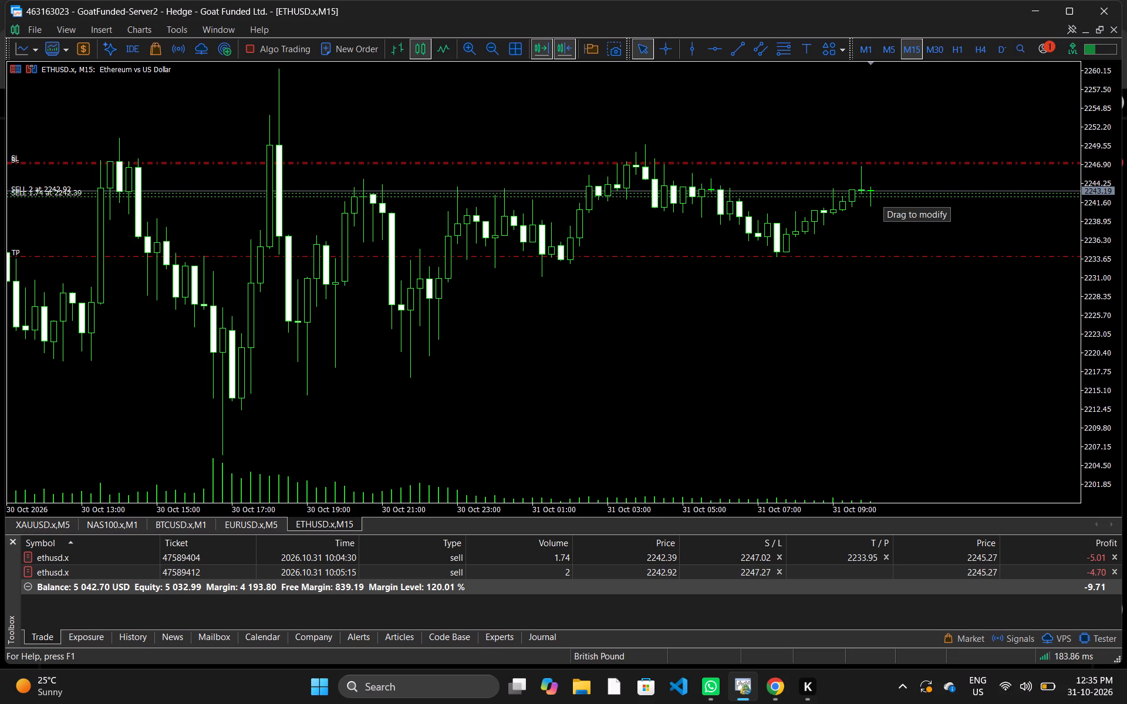
pyautogui.click(886, 161)
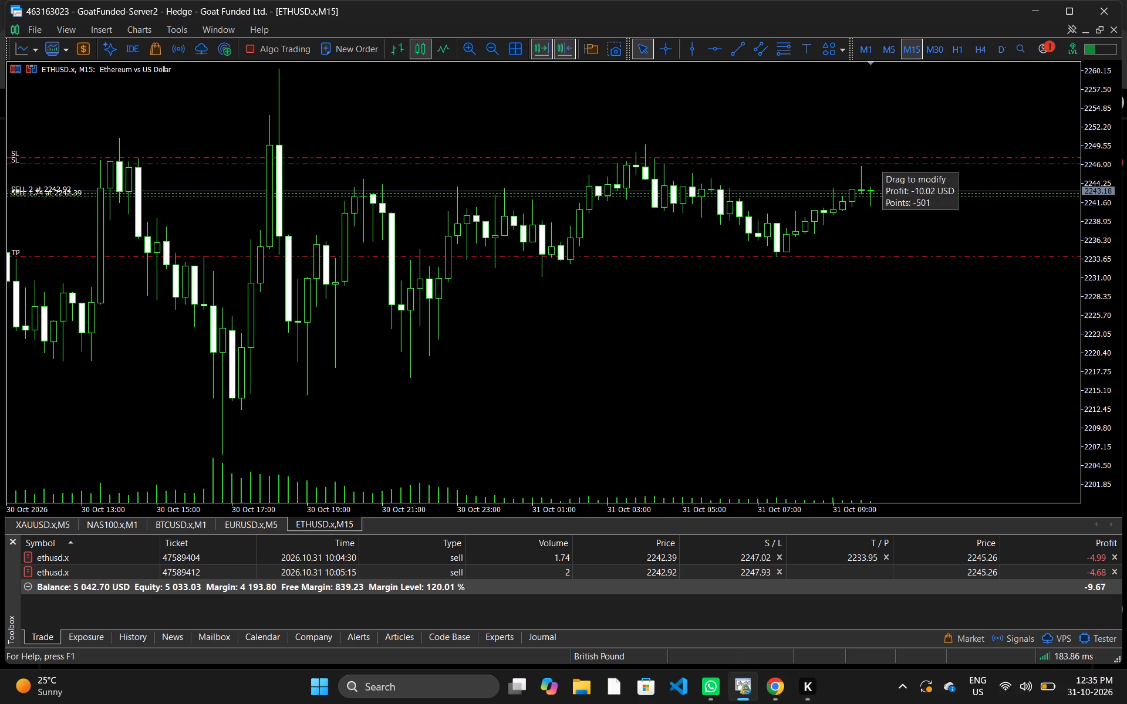
pyautogui.moveTo(882, 158); pyautogui.dragTo(888, 143)
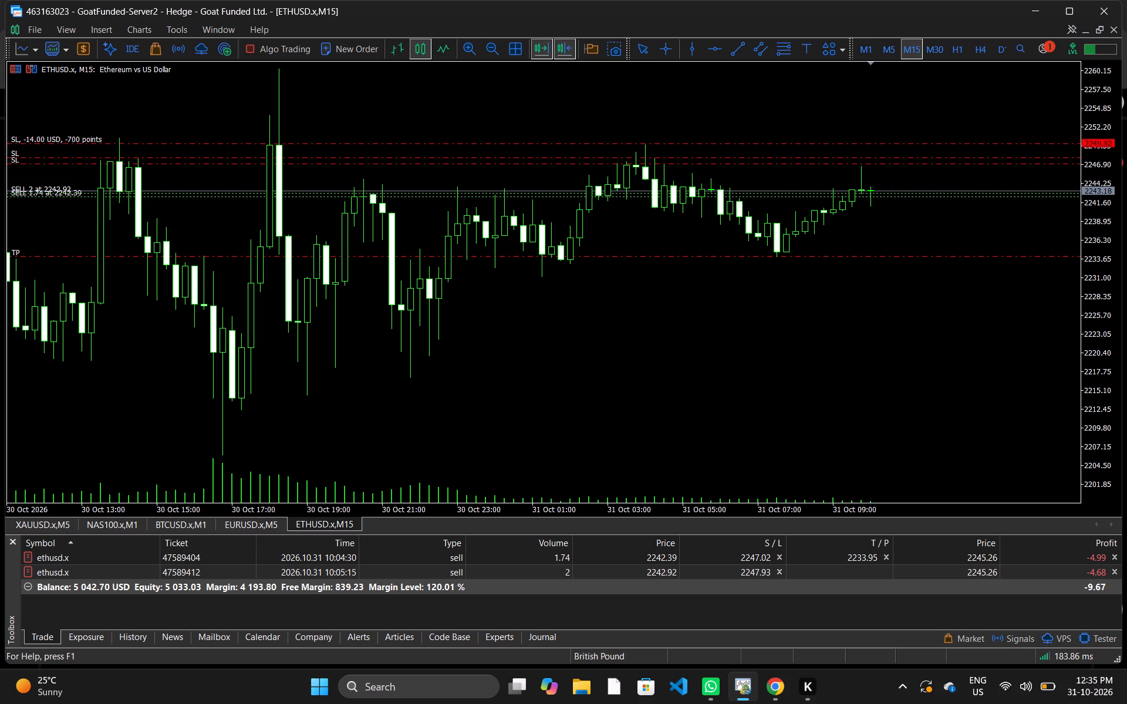
pyautogui.moveTo(888, 143); pyautogui.dragTo(890, 140)
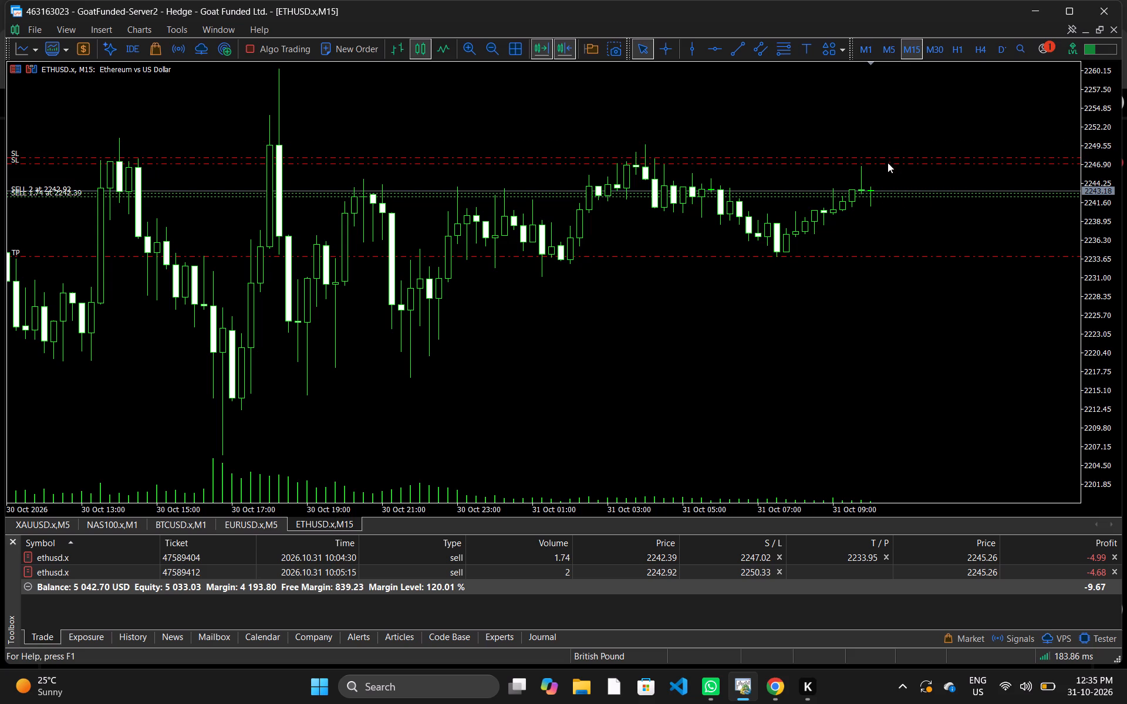
# Move the stop loss of the 1.74 ETHUSD.x sell position to 2250.99.
pyautogui.moveTo(888, 163); pyautogui.dragTo(899, 136)
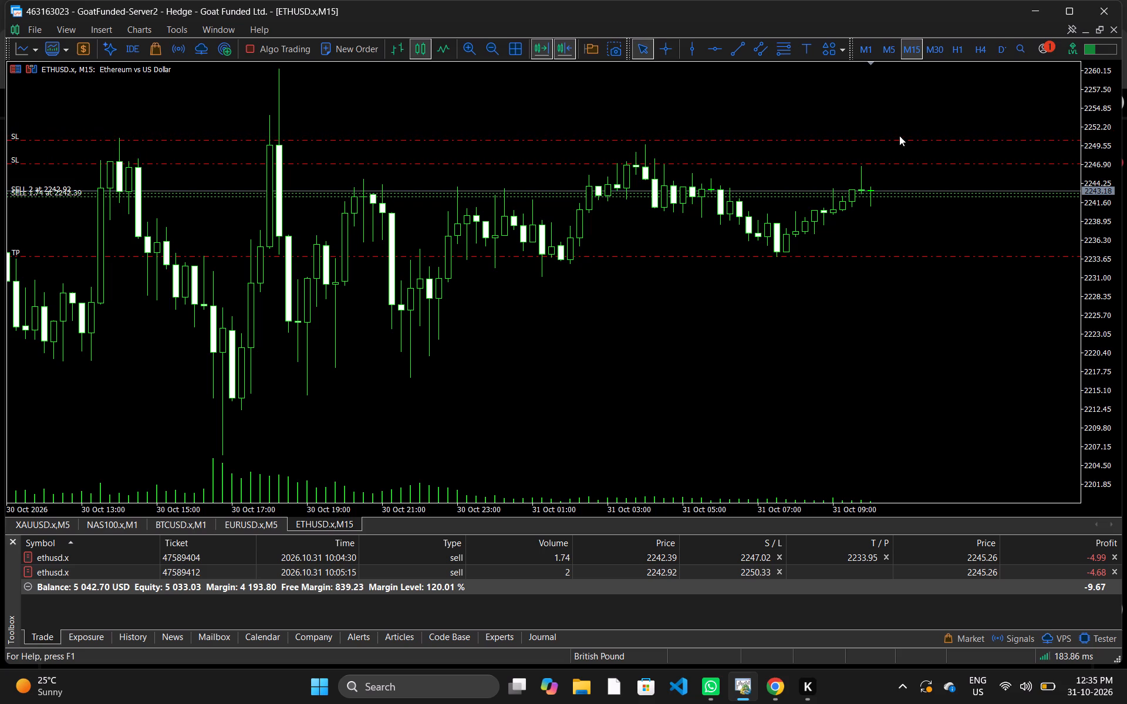
pyautogui.moveTo(889, 143); pyautogui.dragTo(895, 136)
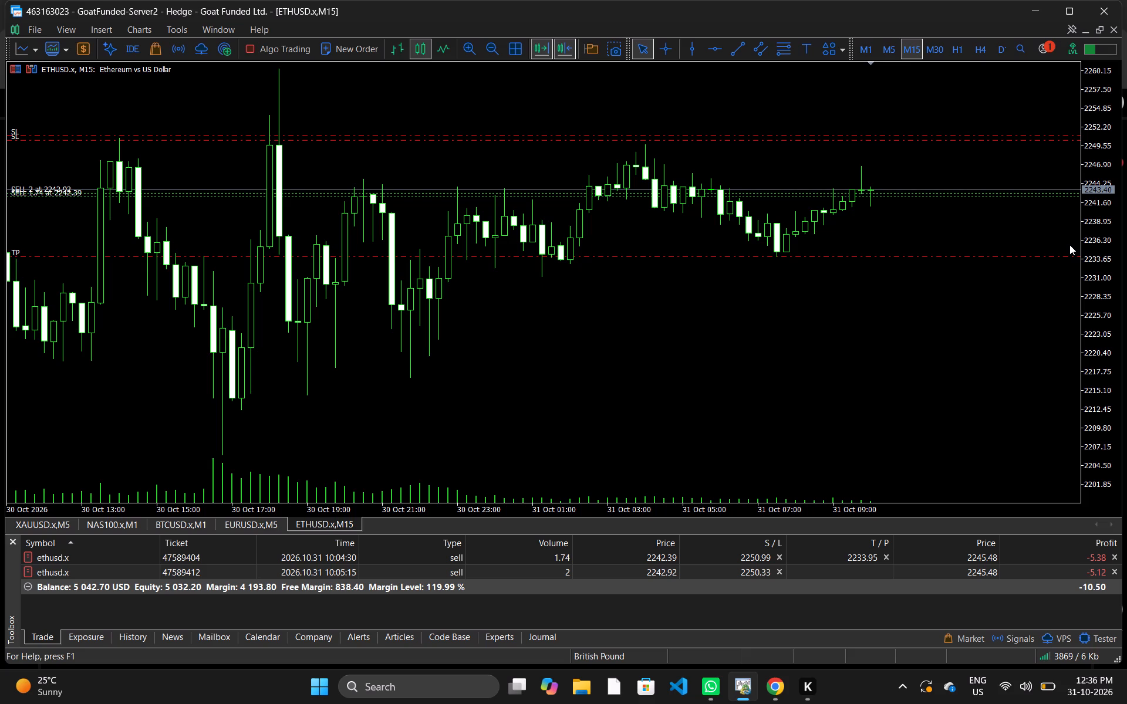
# Set the take profit of the 1.74 ETHUSD.x sell position to 2241.40.
pyautogui.moveTo(1093, 301); pyautogui.dragTo(1092, 137)
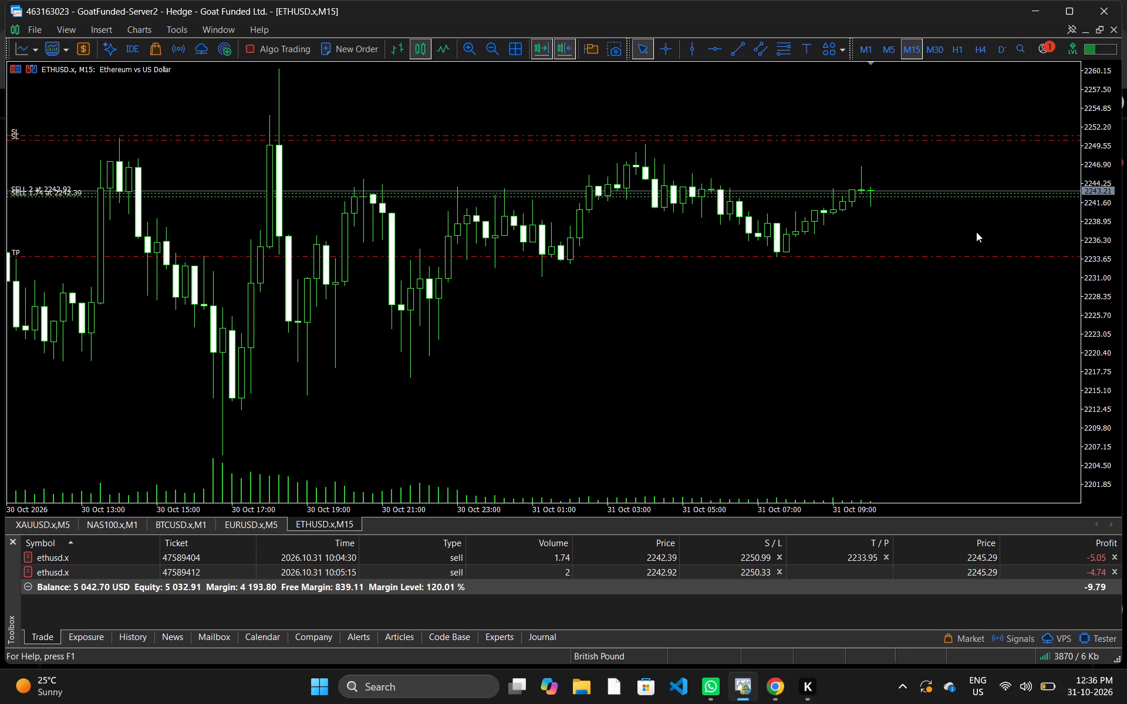
pyautogui.moveTo(1085, 225); pyautogui.dragTo(1081, 155)
pyautogui.moveTo(864, 256); pyautogui.dragTo(899, 200)
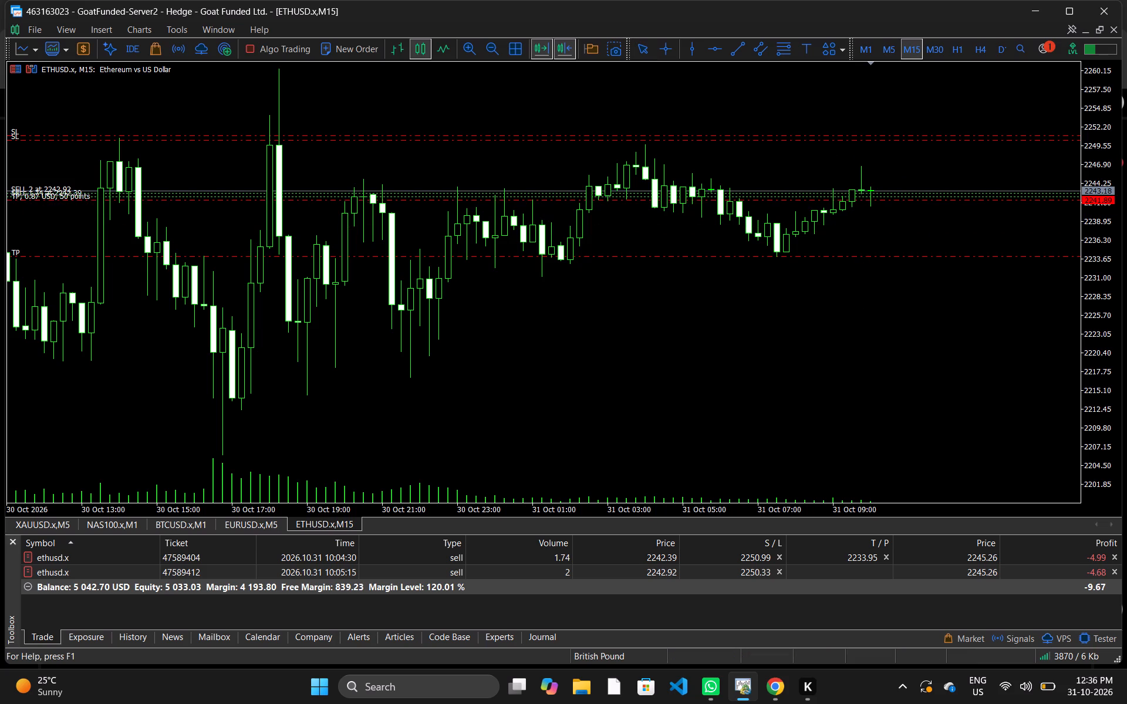
pyautogui.moveTo(899, 200); pyautogui.dragTo(901, 205)
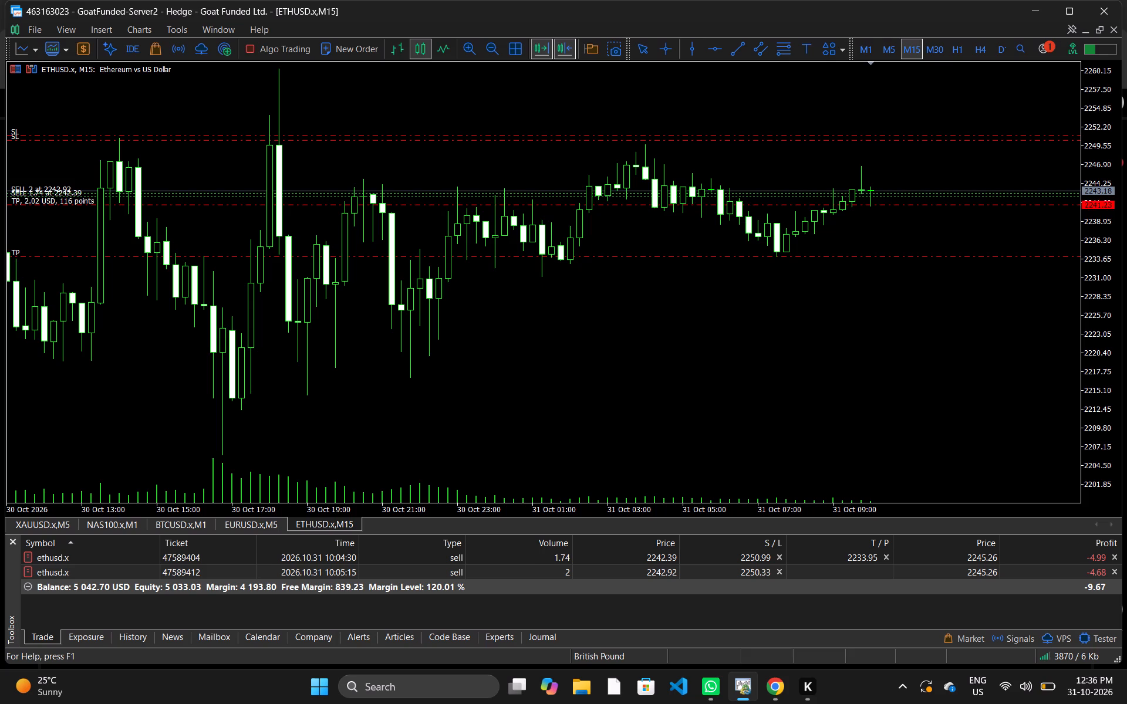
pyautogui.moveTo(901, 205); pyautogui.dragTo(901, 204)
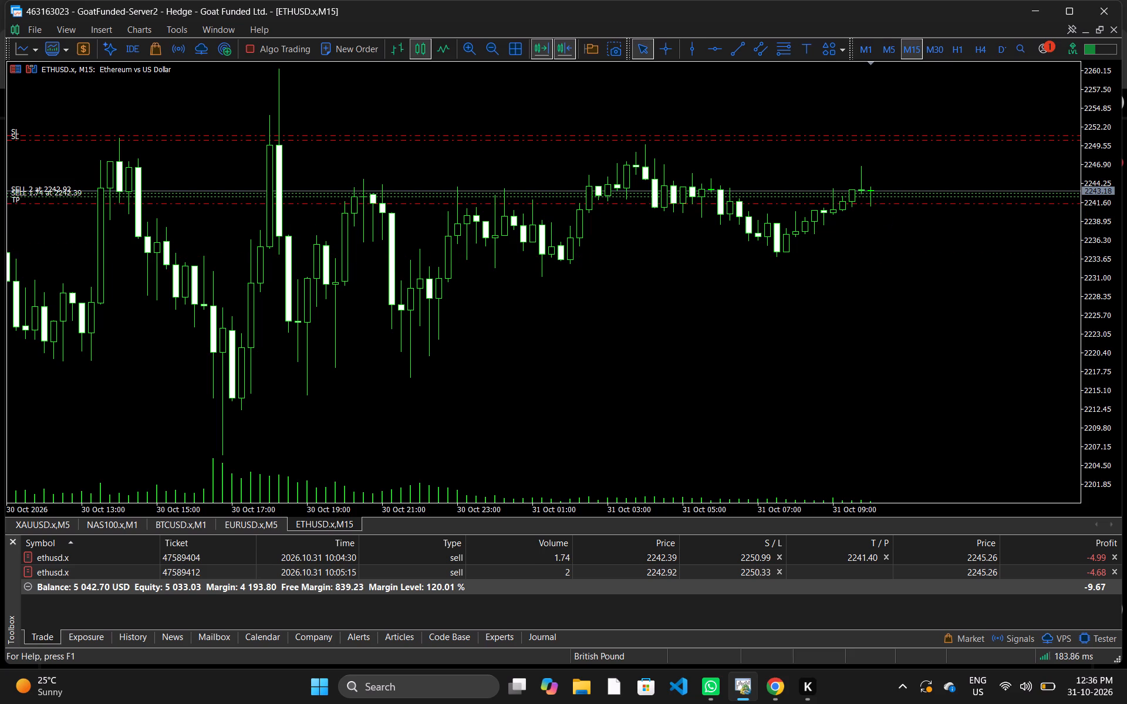
# Add a take profit at 2241.48 to the volume-2 ETHUSD.x sell position.
pyautogui.moveTo(886, 192); pyautogui.dragTo(888, 203)
# Switch the ETHUSD.x chart to the 5-minute (M5) timeframe.
pyautogui.moveTo(1111, 316); pyautogui.dragTo(1099, 180)
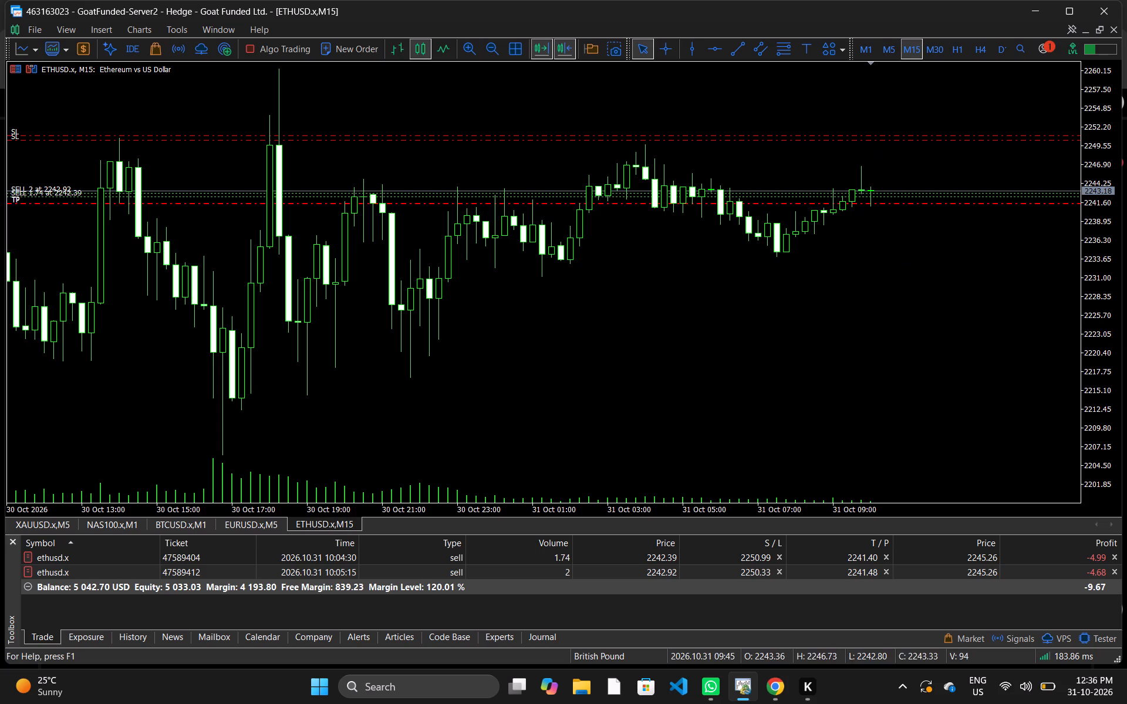
pyautogui.click(887, 44)
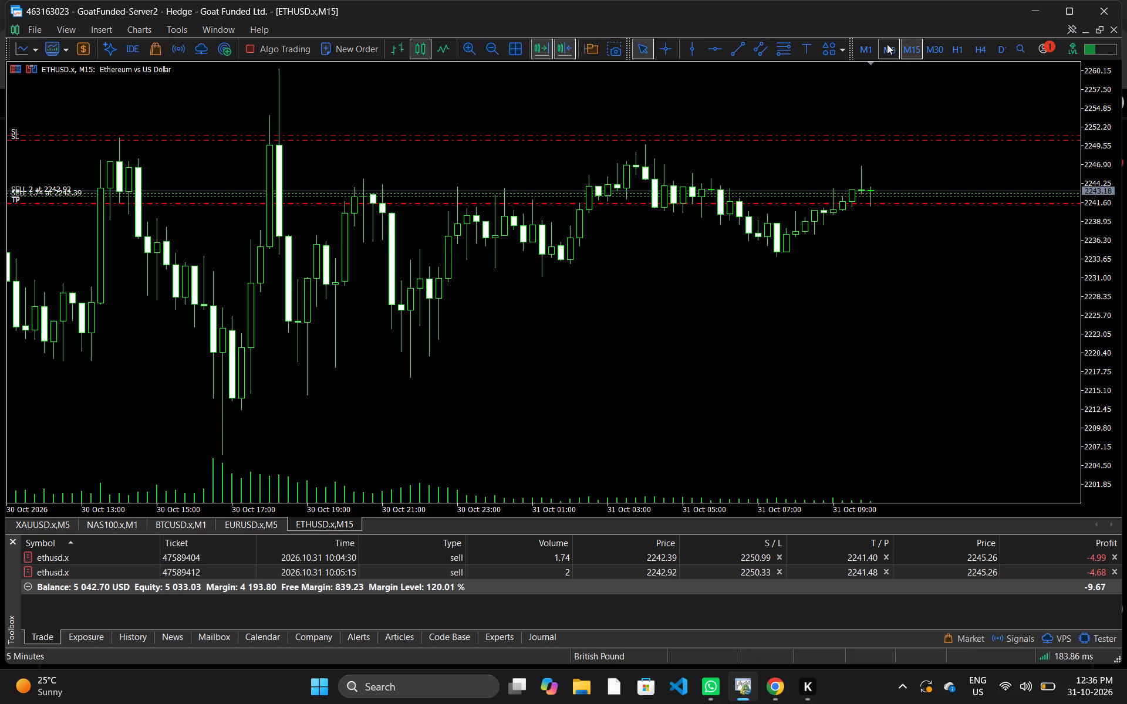
# Examine the ETHUSD.x price action on the M15 and M30 timeframes and return the chart to M5.
pyautogui.moveTo(921, 172); pyautogui.dragTo(889, 151)
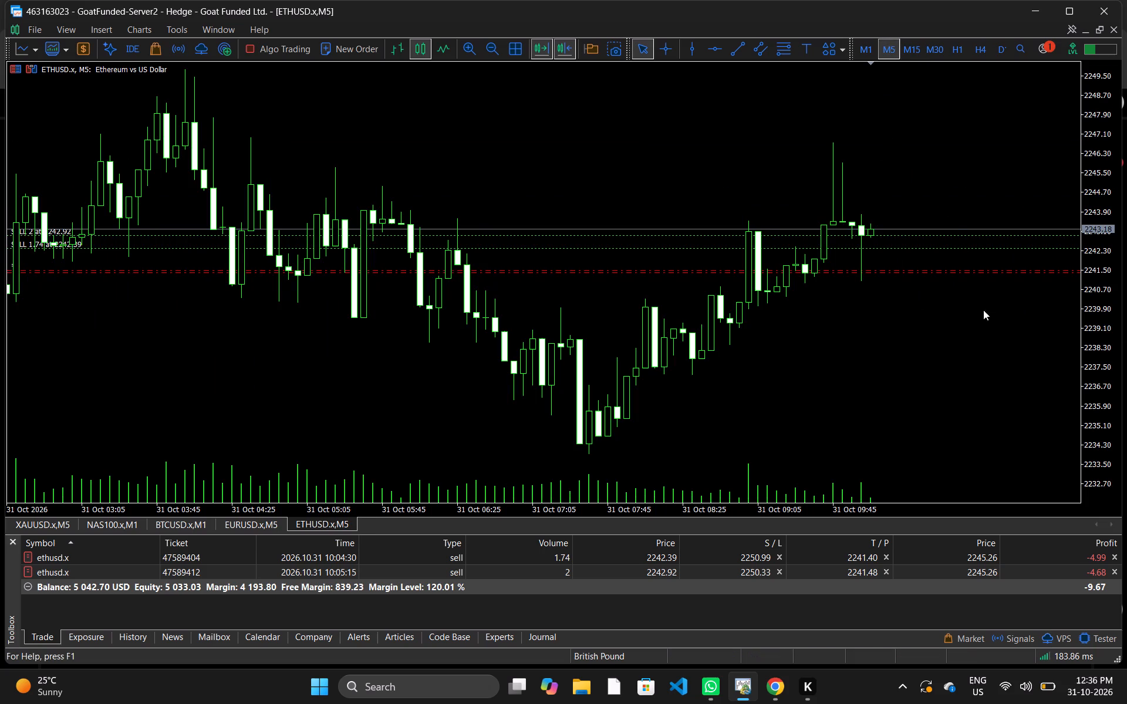
pyautogui.moveTo(976, 330); pyautogui.dragTo(960, 330)
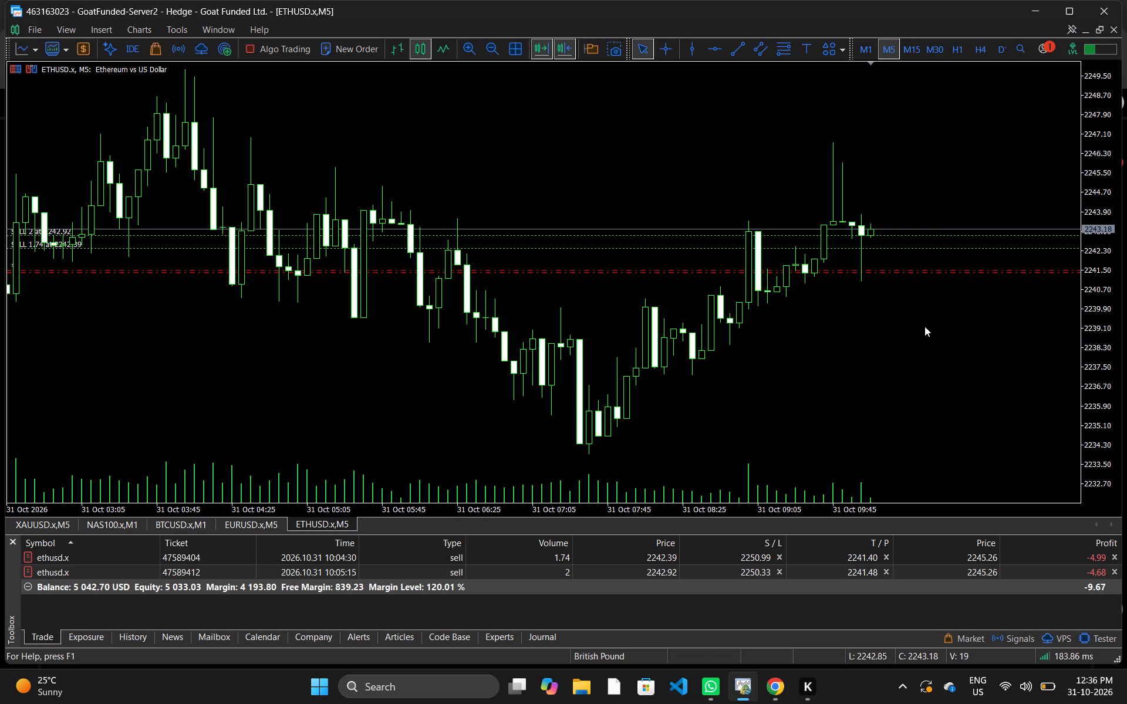
pyautogui.click(912, 52)
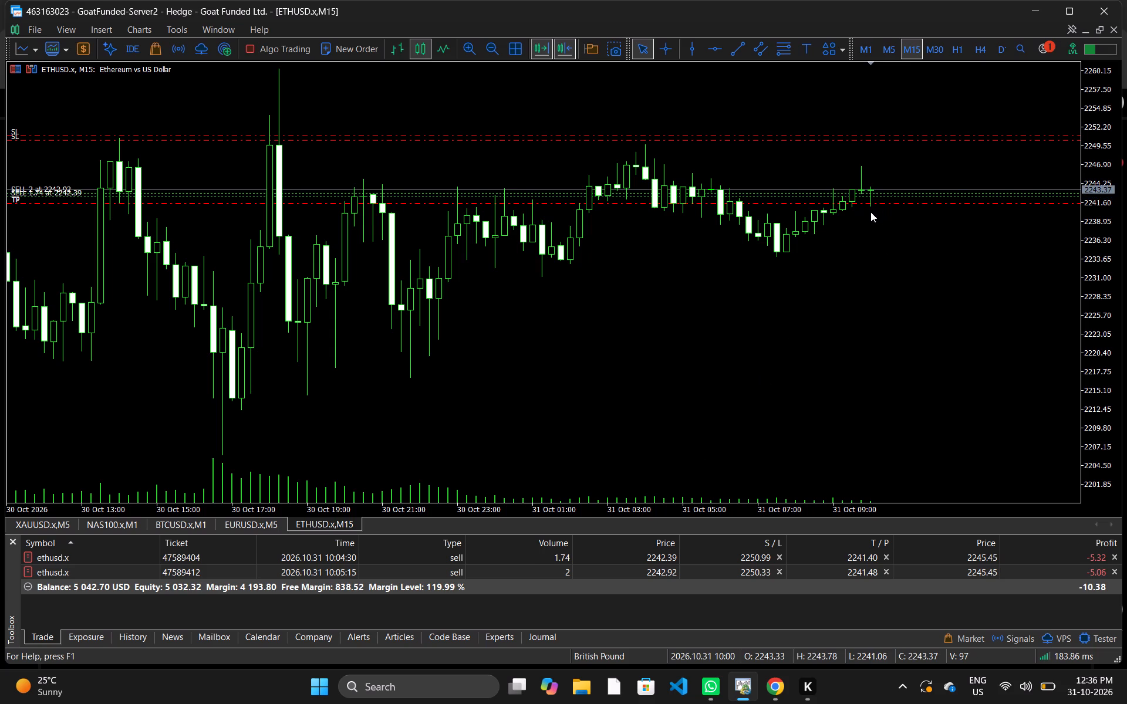
pyautogui.moveTo(831, 253); pyautogui.dragTo(821, 272)
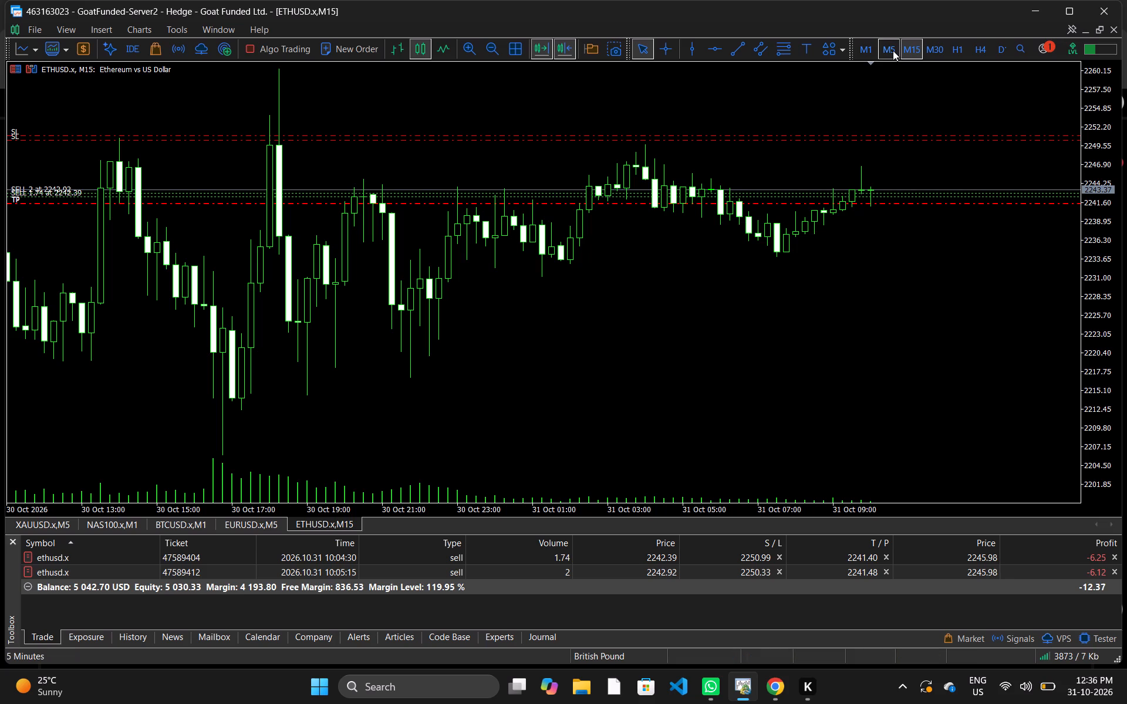
pyautogui.click(937, 47)
pyautogui.moveTo(880, 238); pyautogui.dragTo(938, 169)
pyautogui.moveTo(1099, 408); pyautogui.dragTo(1106, 281)
pyautogui.moveTo(782, 508); pyautogui.dragTo(799, 507)
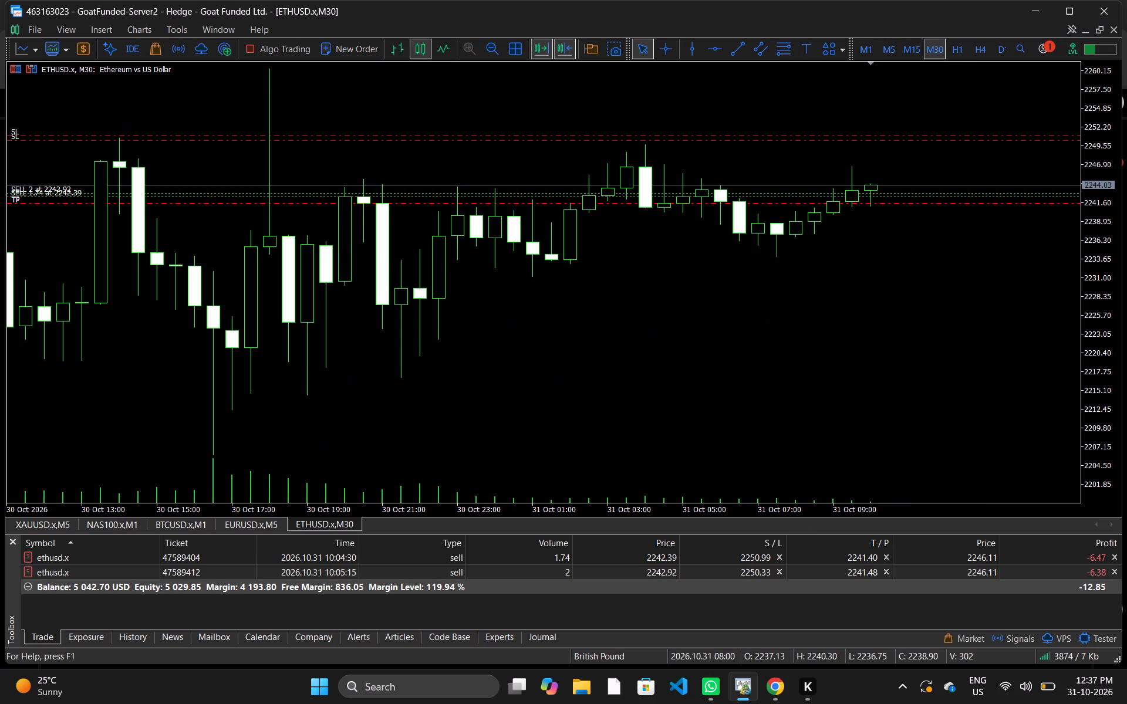
pyautogui.moveTo(799, 507); pyautogui.dragTo(845, 495)
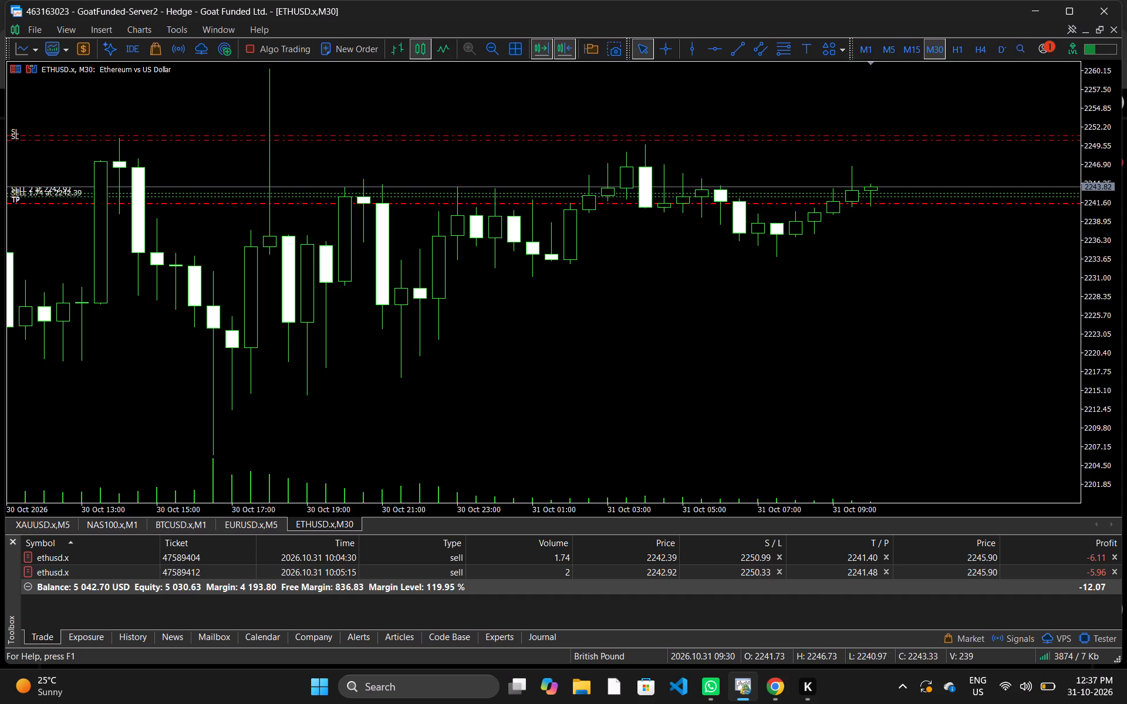
pyautogui.moveTo(845, 495); pyautogui.dragTo(895, 488)
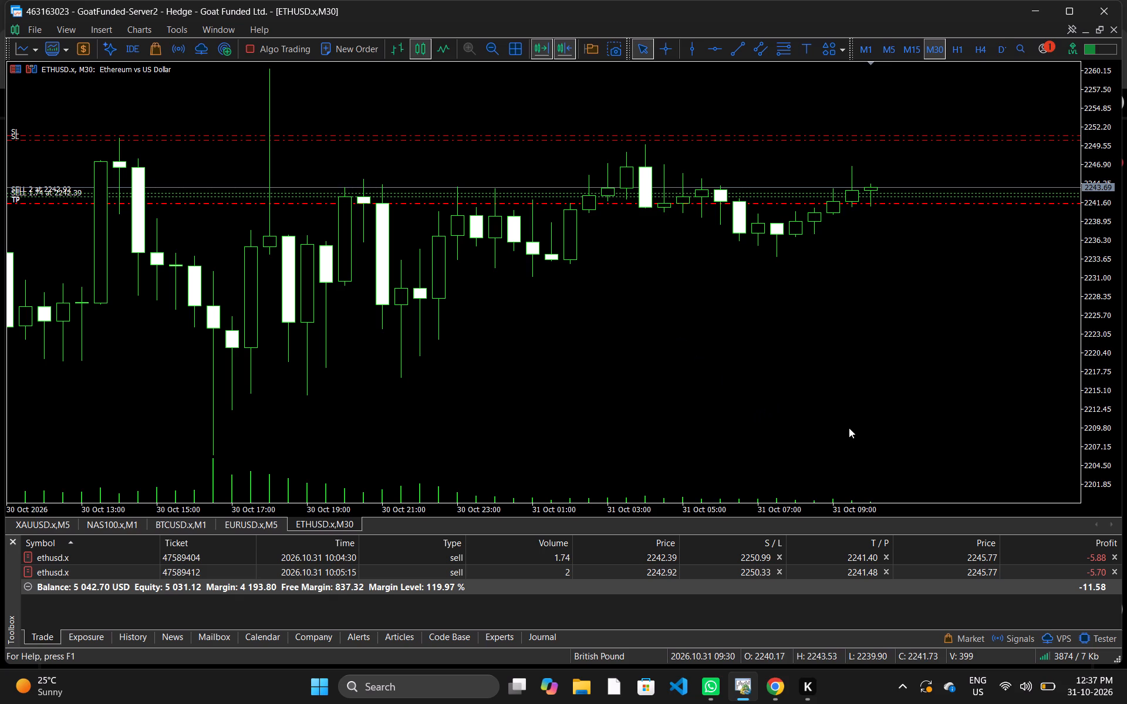
pyautogui.moveTo(802, 510); pyautogui.dragTo(795, 510)
pyautogui.click(886, 50)
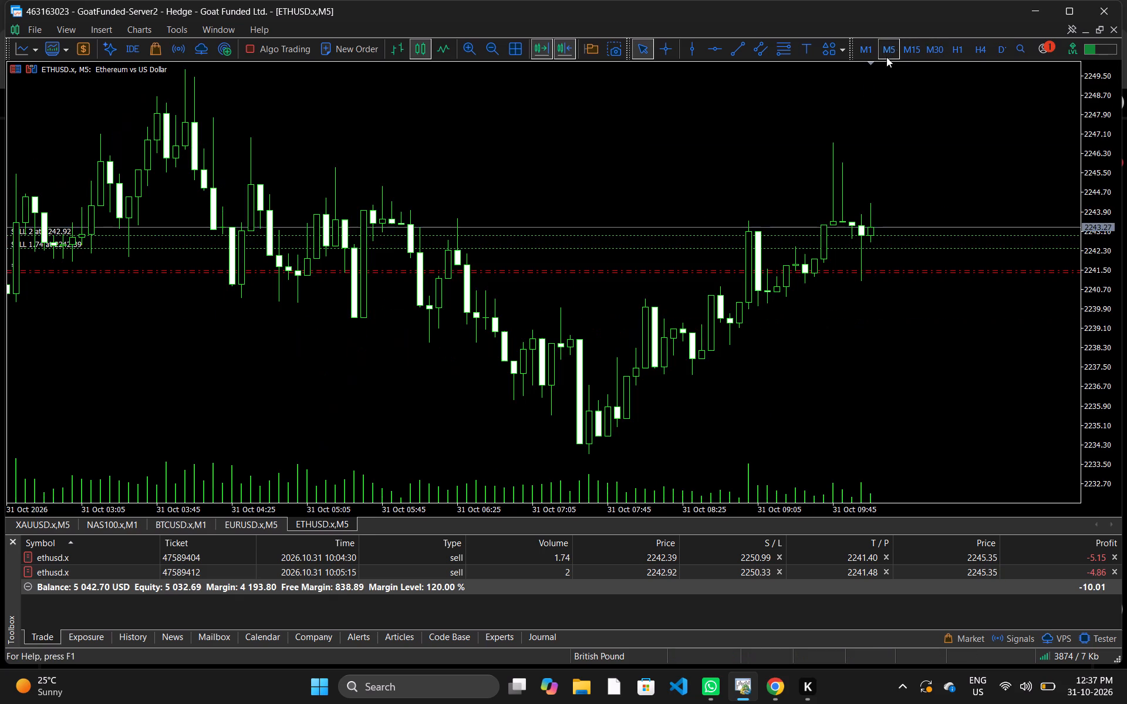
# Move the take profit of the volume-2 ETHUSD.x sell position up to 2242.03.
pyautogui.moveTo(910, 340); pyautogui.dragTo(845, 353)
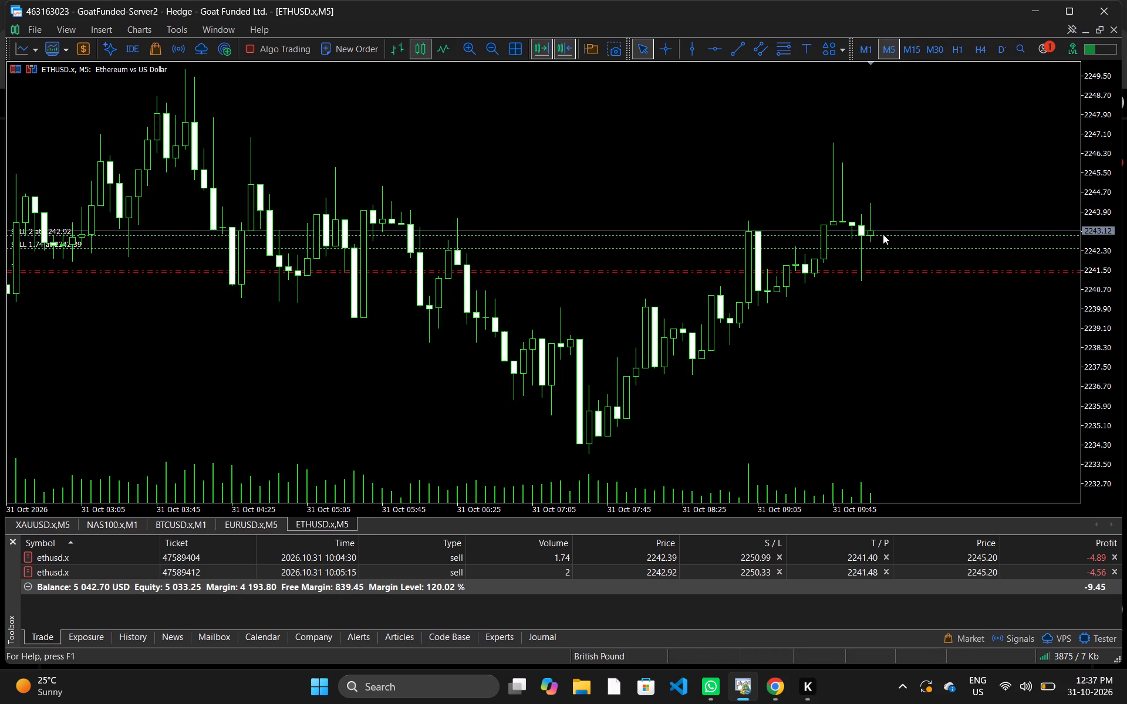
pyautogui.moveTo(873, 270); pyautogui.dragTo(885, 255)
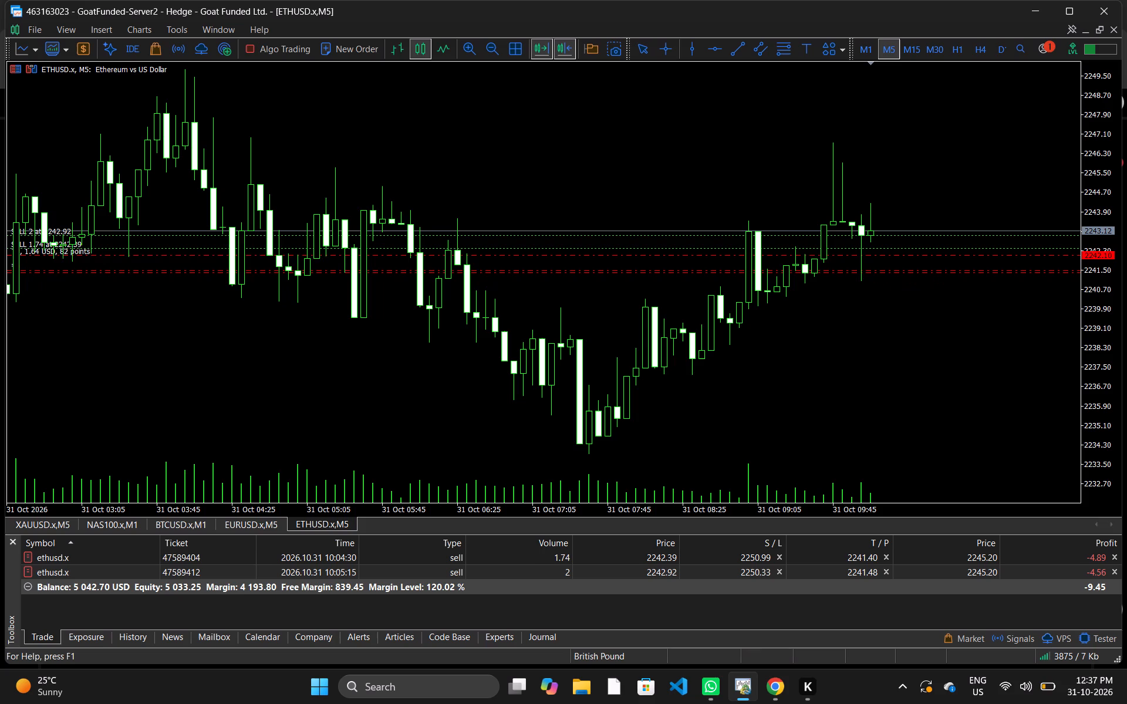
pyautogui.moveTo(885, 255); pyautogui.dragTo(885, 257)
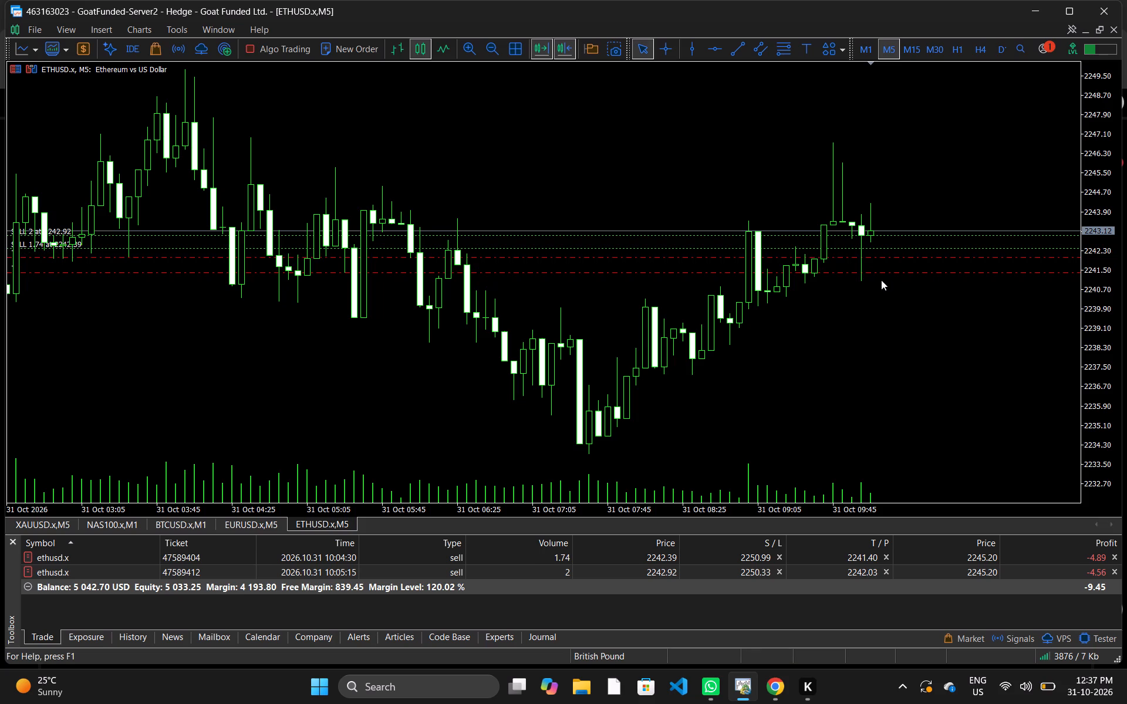
# Move the take profit of the 1.74 ETHUSD.x sell position up to 2241.76.
pyautogui.click(879, 275)
pyautogui.moveTo(882, 273); pyautogui.dragTo(895, 256)
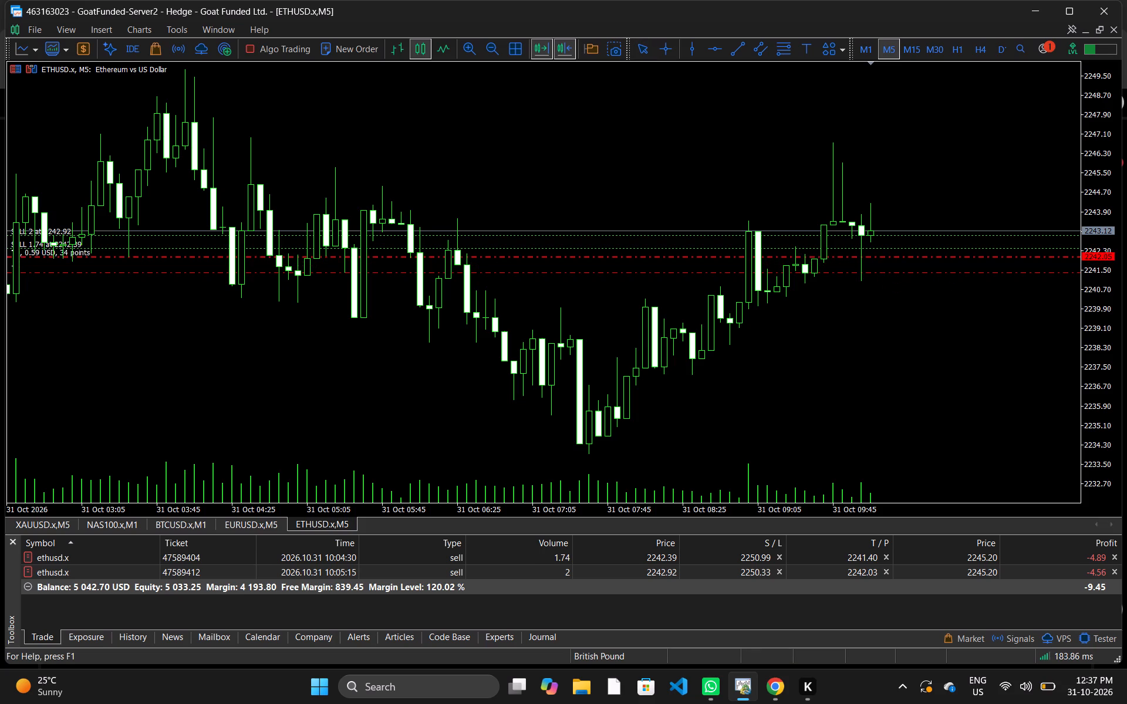
pyautogui.moveTo(895, 256); pyautogui.dragTo(897, 263)
# Lower the take profit of the volume-2 ETHUSD.x sell position to 2241.74.
pyautogui.moveTo(886, 256); pyautogui.dragTo(886, 264)
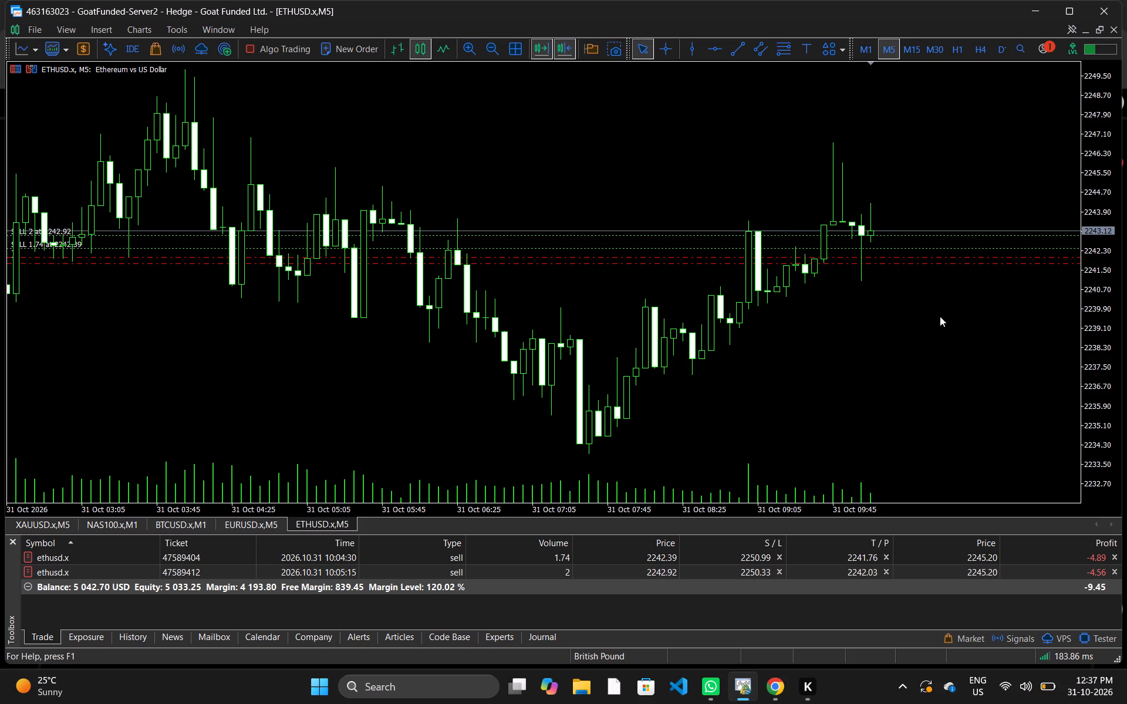
pyautogui.moveTo(940, 317); pyautogui.dragTo(930, 313)
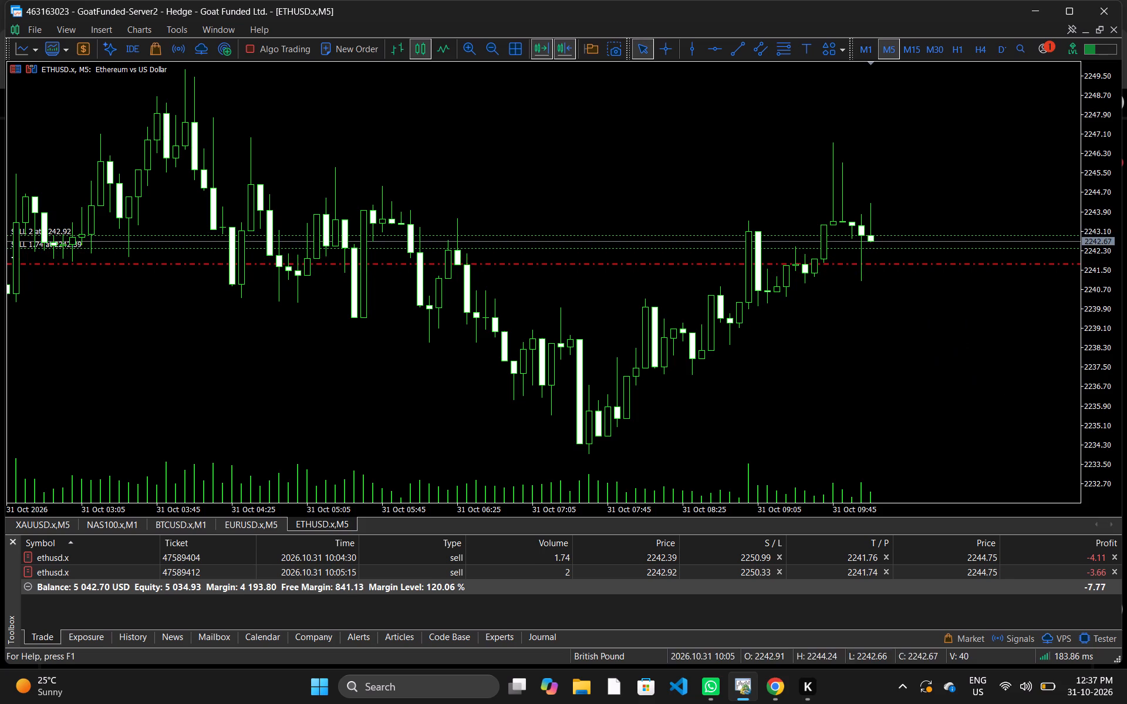
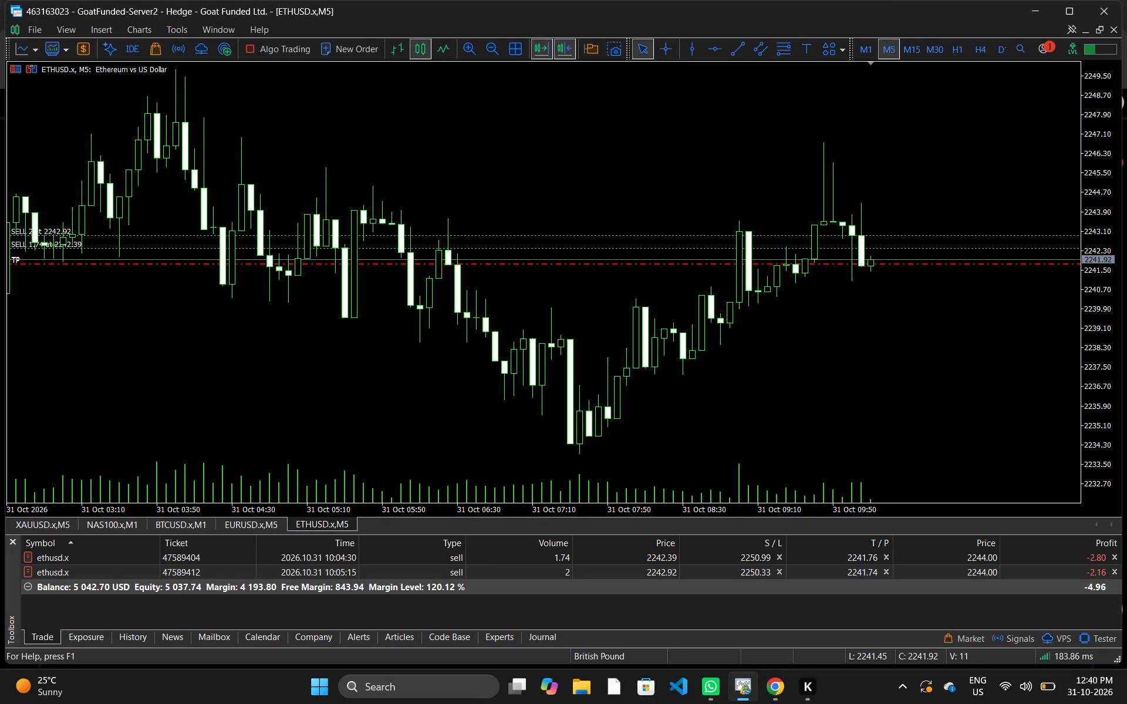
# Raise the take profit of the 1.74 ETHUSD.x sell position to 2242.12.
pyautogui.moveTo(883, 263); pyautogui.dragTo(885, 252)
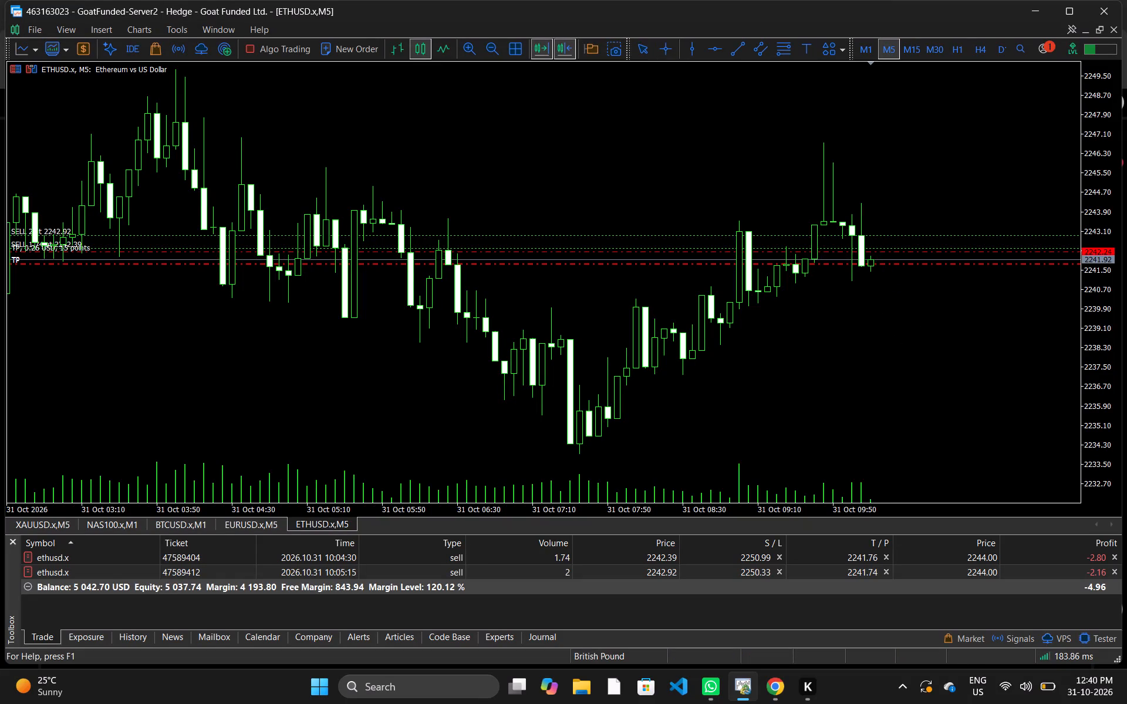
pyautogui.moveTo(885, 252); pyautogui.dragTo(884, 253)
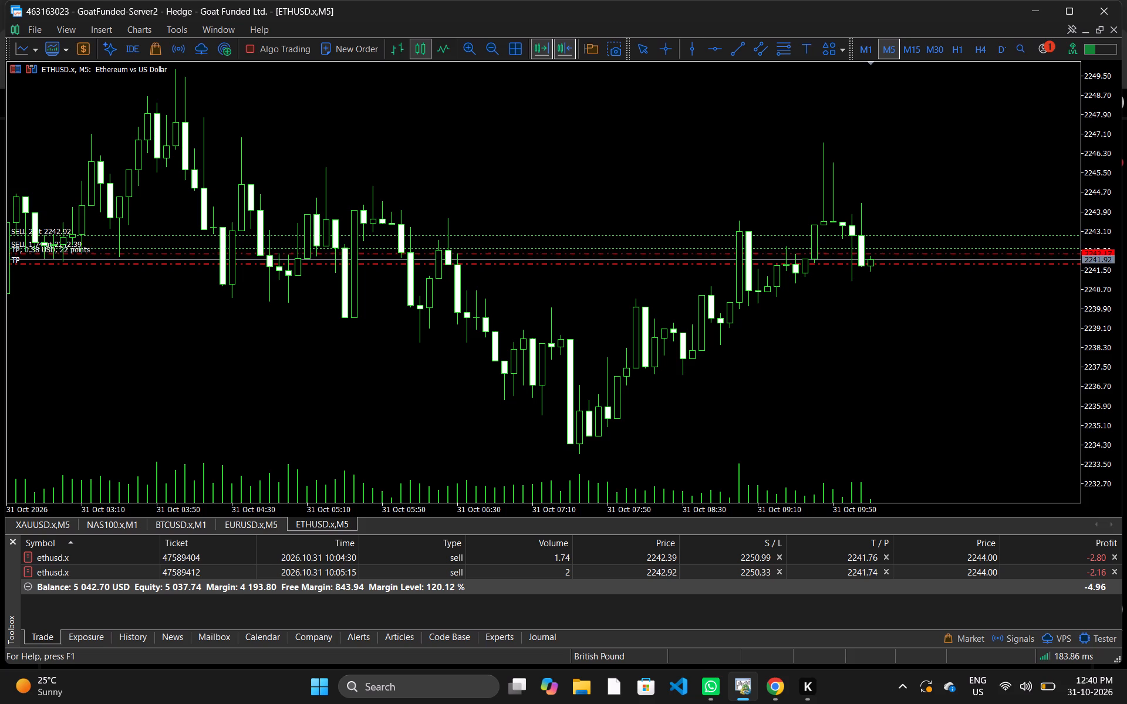
pyautogui.moveTo(884, 253); pyautogui.dragTo(885, 255)
# Raise the take profit of the volume-2 ETHUSD.x sell position to 2242.17.
pyautogui.moveTo(883, 263); pyautogui.dragTo(886, 252)
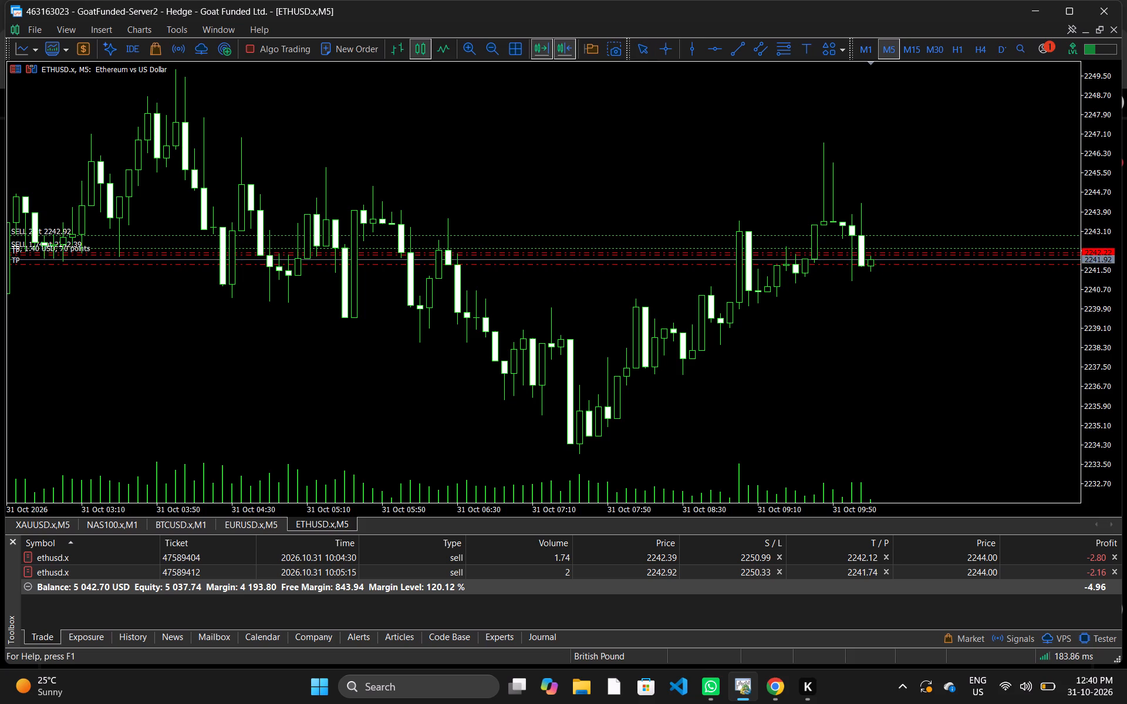
pyautogui.moveTo(886, 252); pyautogui.dragTo(885, 253)
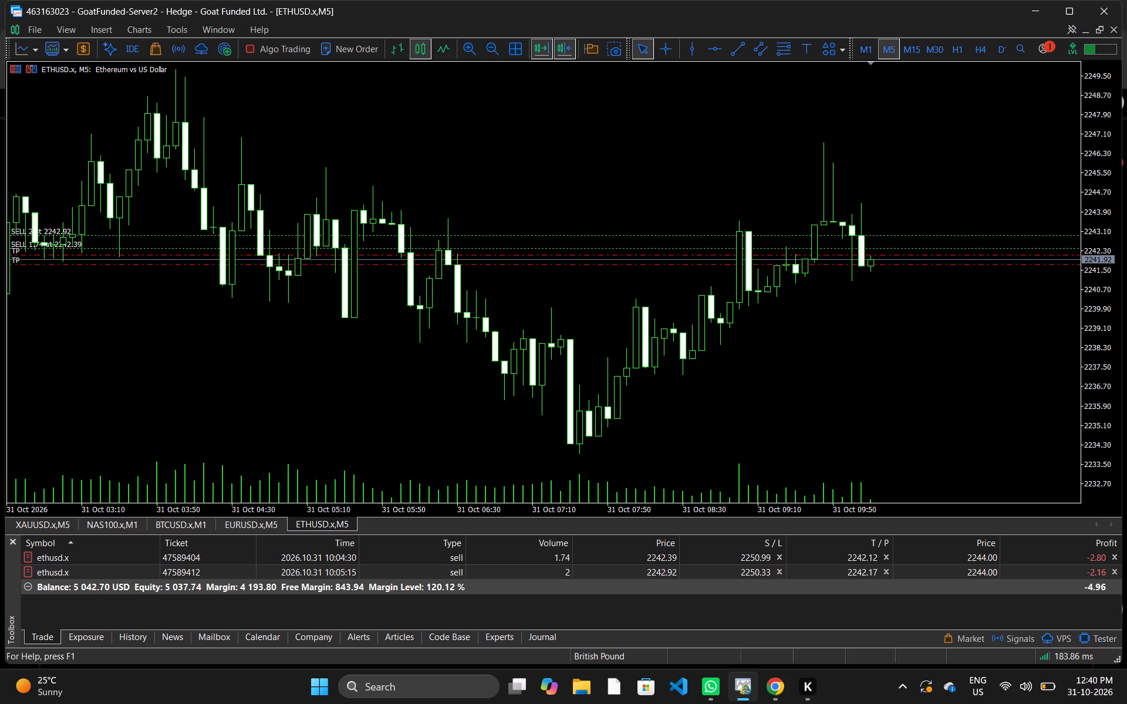
# Examine the ETHUSD.x price action on the M15 and M1 timeframes.
pyautogui.moveTo(1095, 364); pyautogui.dragTo(1102, 266)
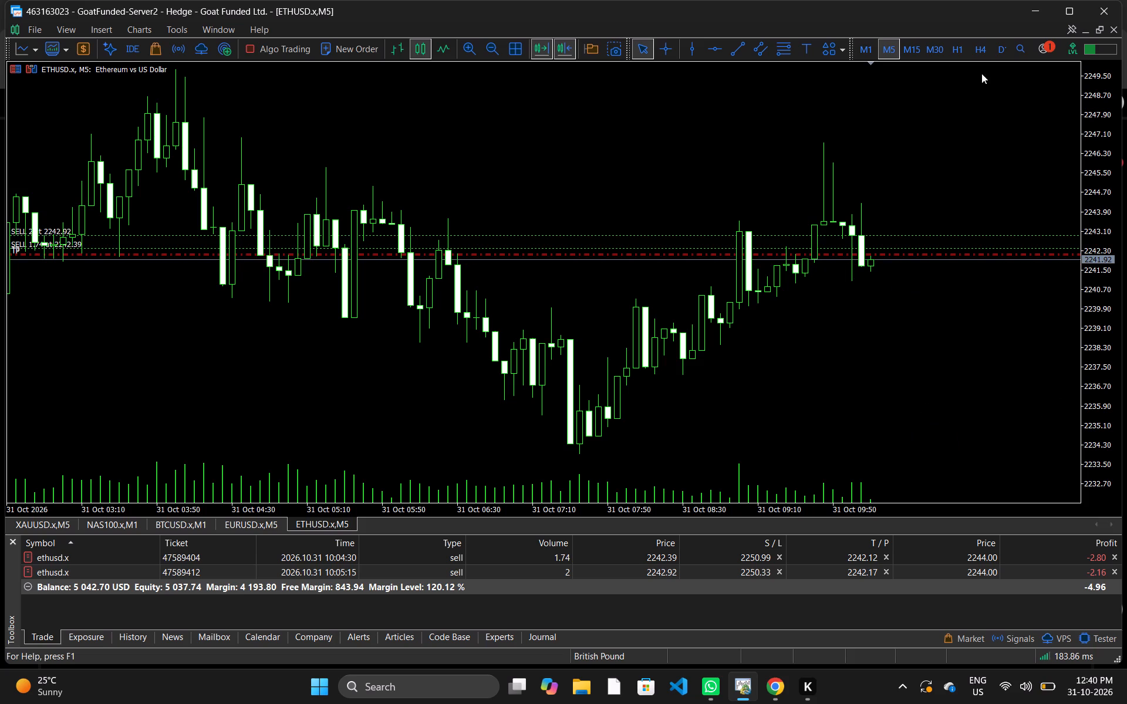
pyautogui.click(916, 48)
pyautogui.moveTo(936, 290); pyautogui.dragTo(877, 295)
pyautogui.moveTo(1115, 359); pyautogui.dragTo(1126, 209)
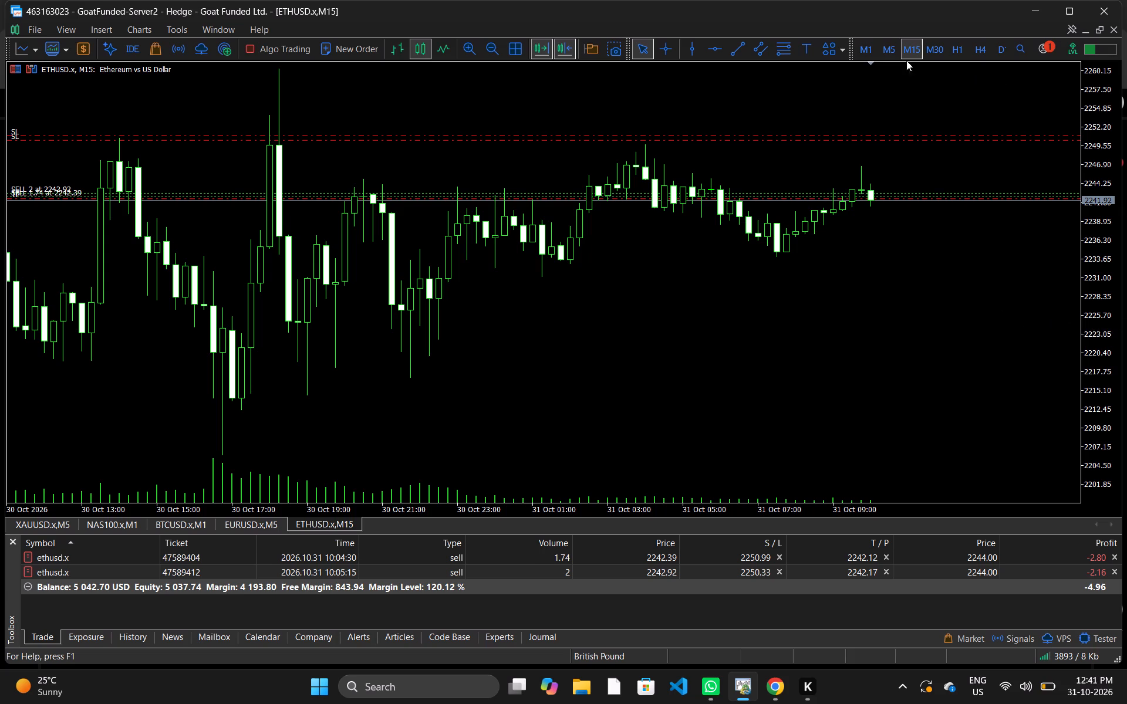
pyautogui.click(863, 47)
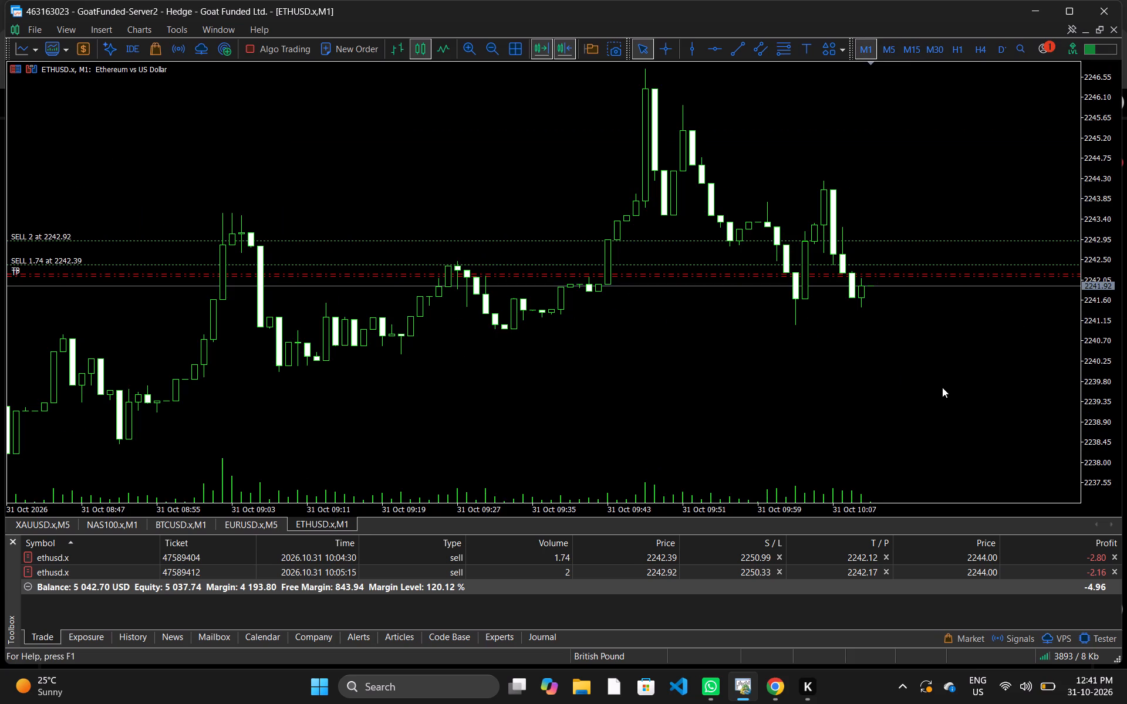
pyautogui.click(942, 387)
pyautogui.moveTo(942, 387); pyautogui.dragTo(918, 395)
pyautogui.moveTo(1096, 387); pyautogui.dragTo(1096, 313)
# Examine the ETHUSD.x price history on H1 at several time scales, and return the chart to M1 to watch the current price.
pyautogui.click(950, 53)
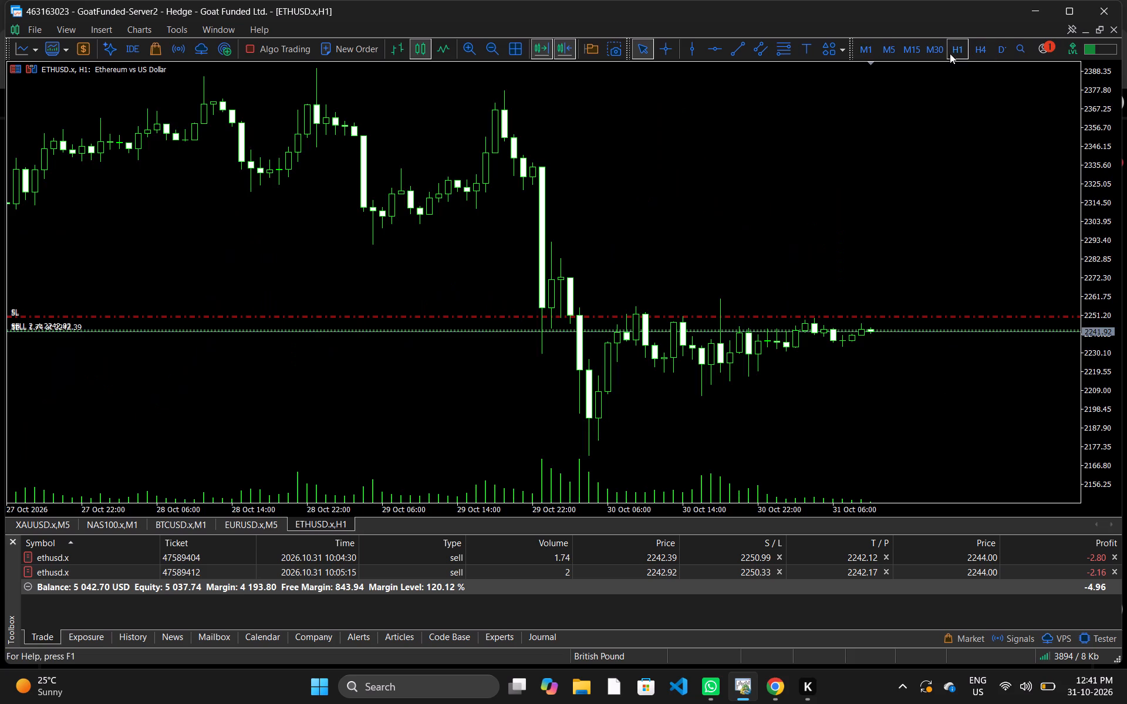
pyautogui.moveTo(917, 208); pyautogui.dragTo(912, 150)
pyautogui.moveTo(1101, 394); pyautogui.dragTo(1100, 333)
pyautogui.moveTo(806, 512); pyautogui.dragTo(687, 505)
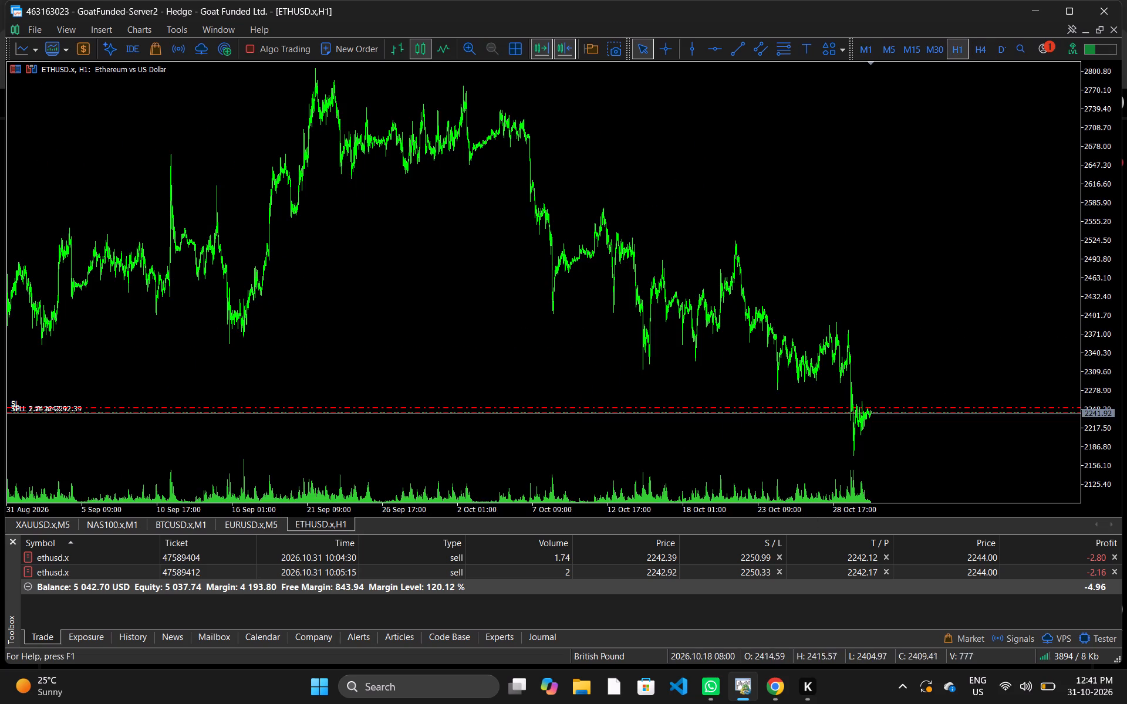
pyautogui.moveTo(687, 505); pyautogui.dragTo(701, 504)
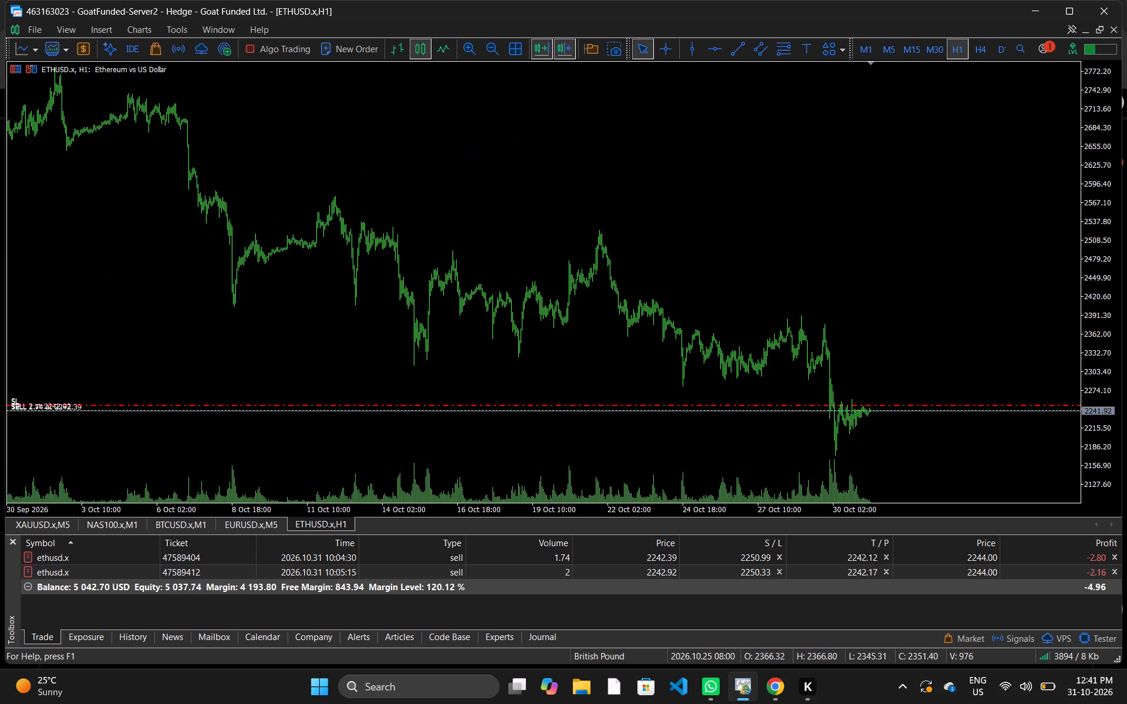
pyautogui.moveTo(701, 504); pyautogui.dragTo(707, 503)
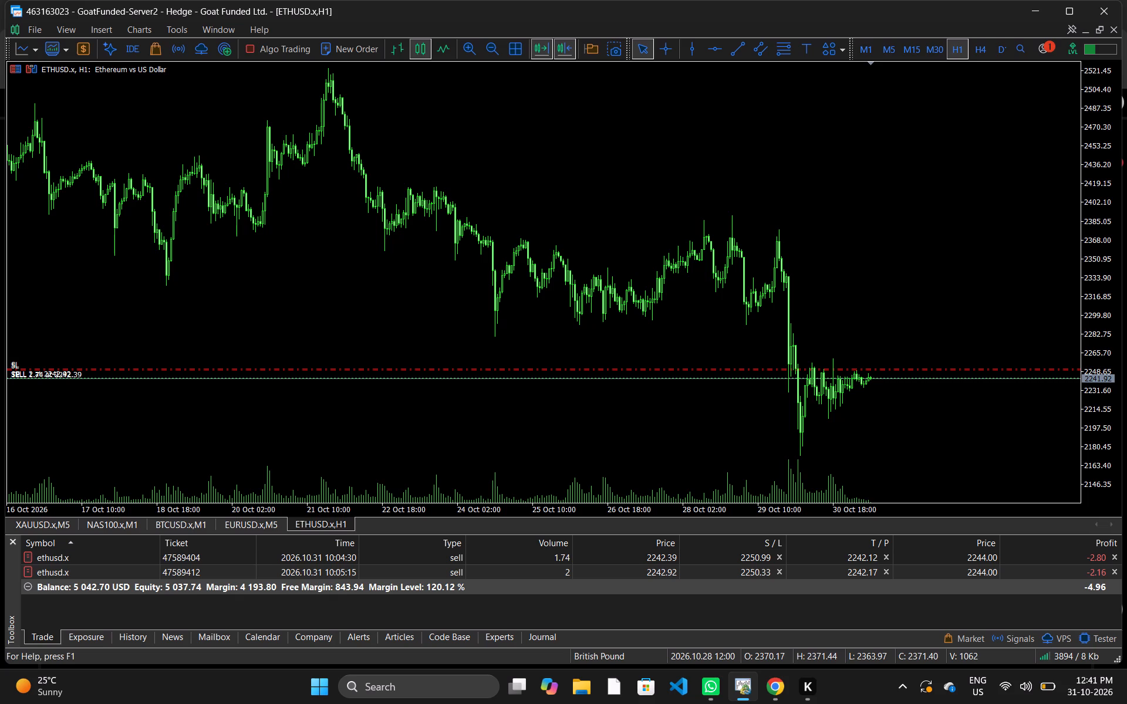
pyautogui.moveTo(707, 503); pyautogui.dragTo(783, 496)
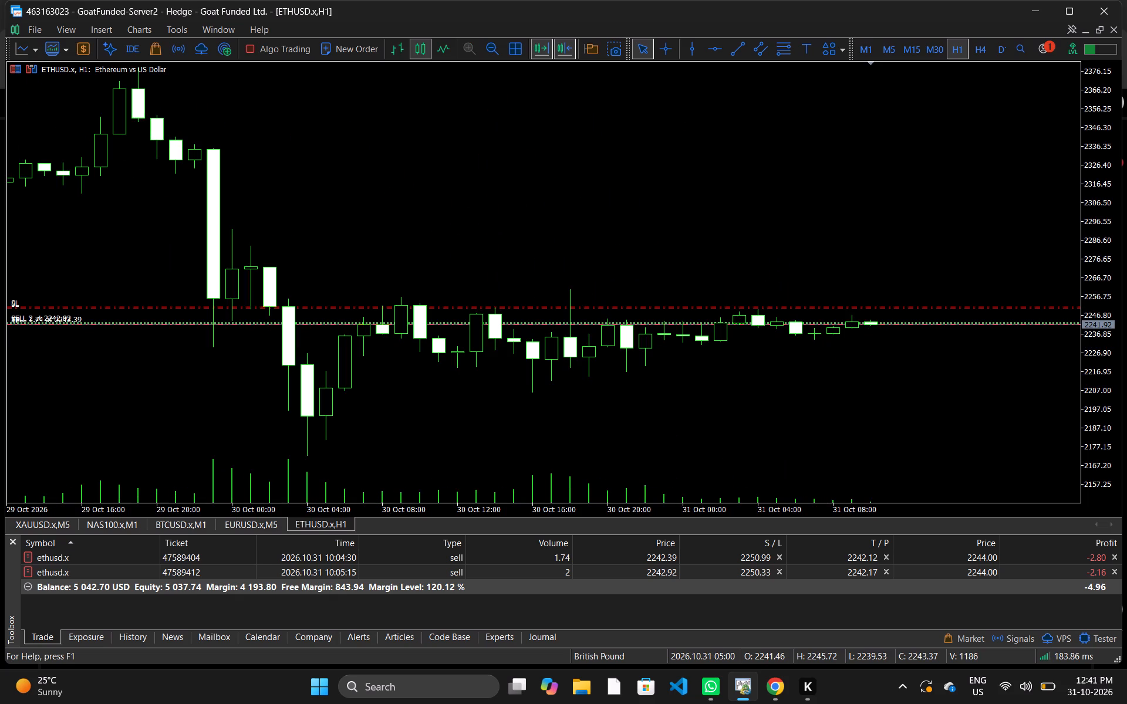
pyautogui.moveTo(783, 496); pyautogui.dragTo(760, 500)
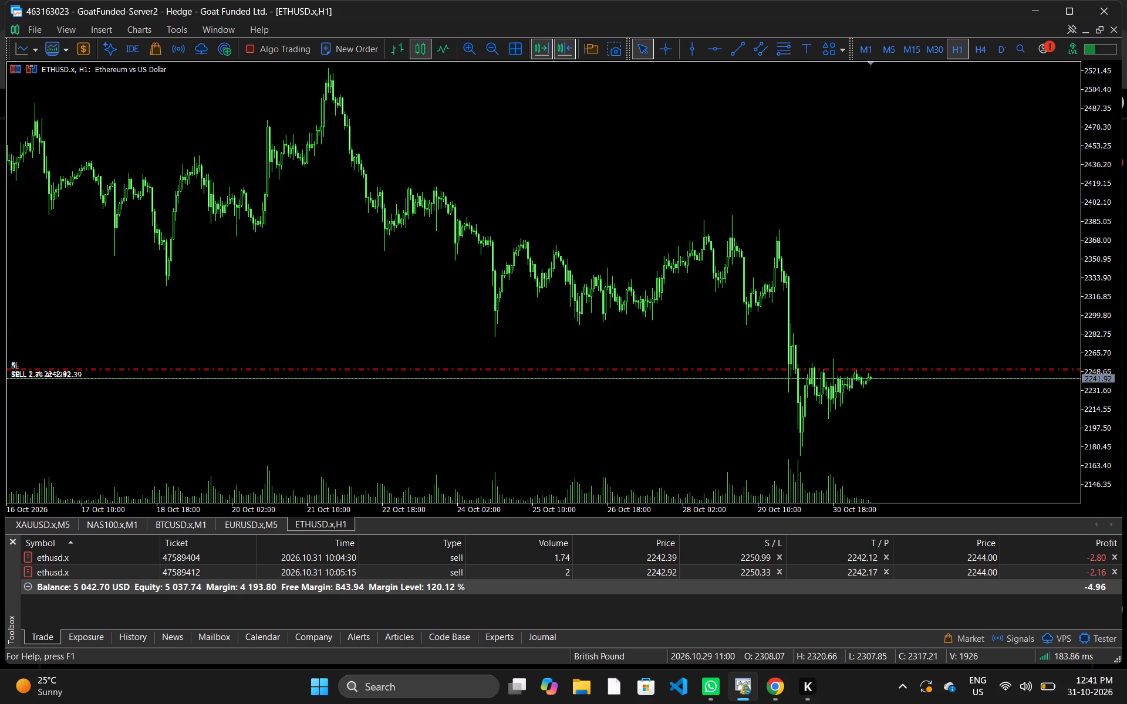
pyautogui.moveTo(760, 500); pyautogui.dragTo(777, 503)
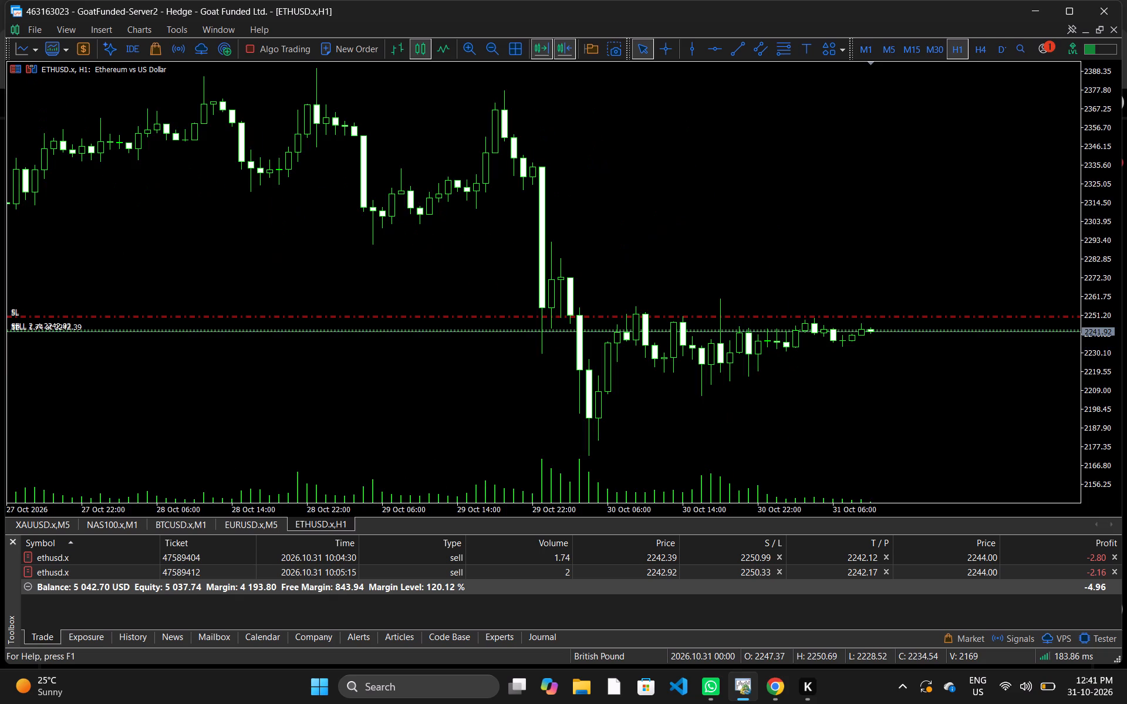
pyautogui.moveTo(777, 503); pyautogui.dragTo(768, 503)
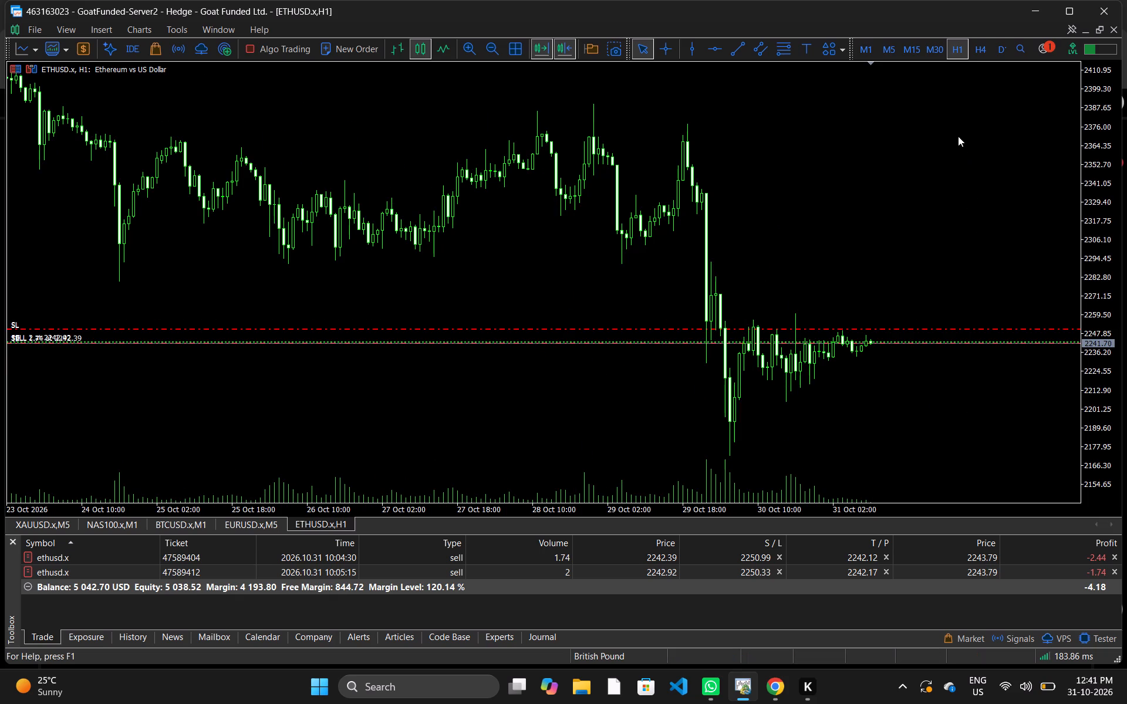
pyautogui.click(865, 51)
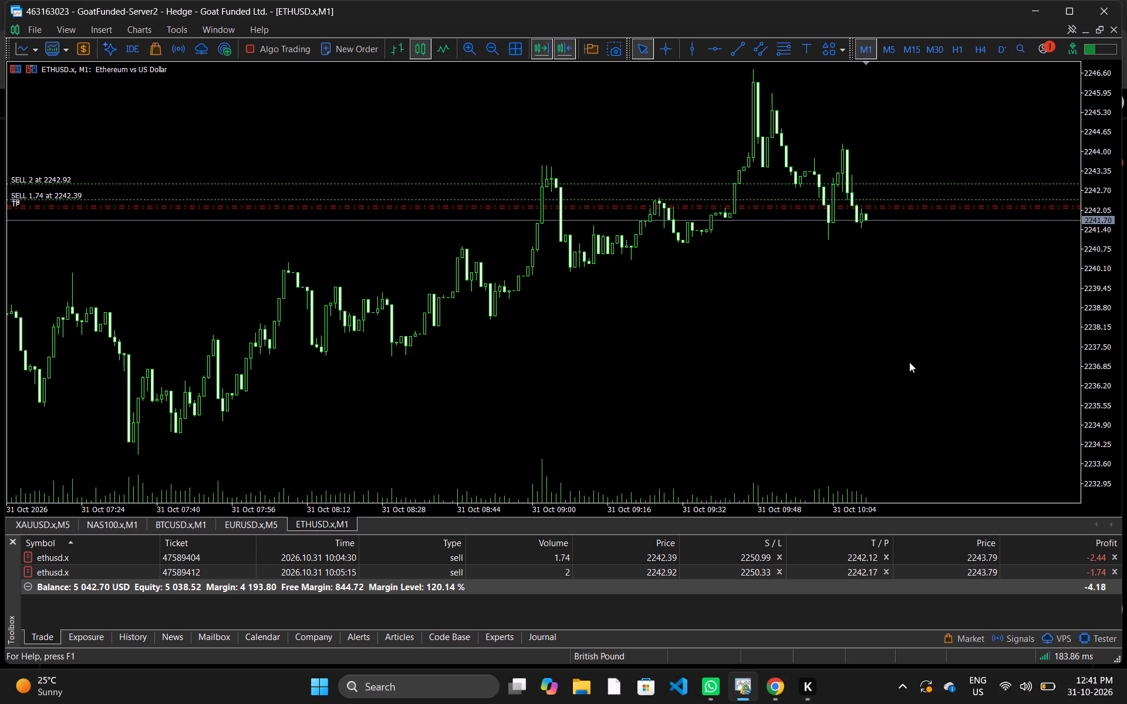
pyautogui.click(850, 511)
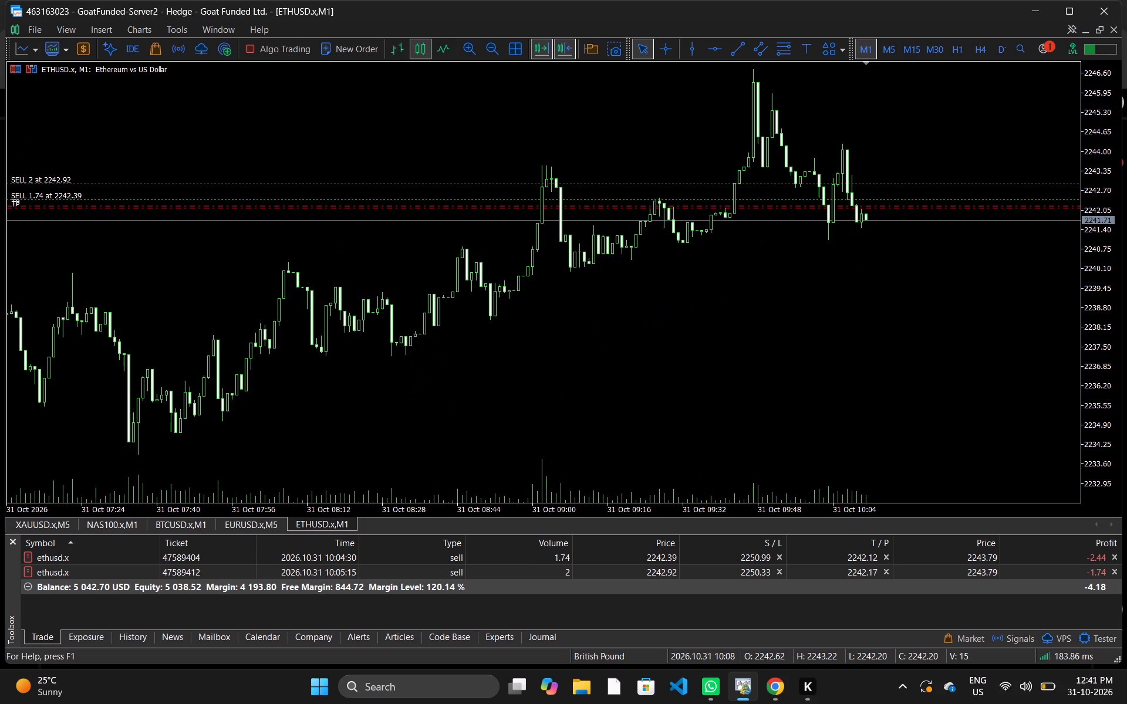
pyautogui.moveTo(939, 377); pyautogui.dragTo(926, 383)
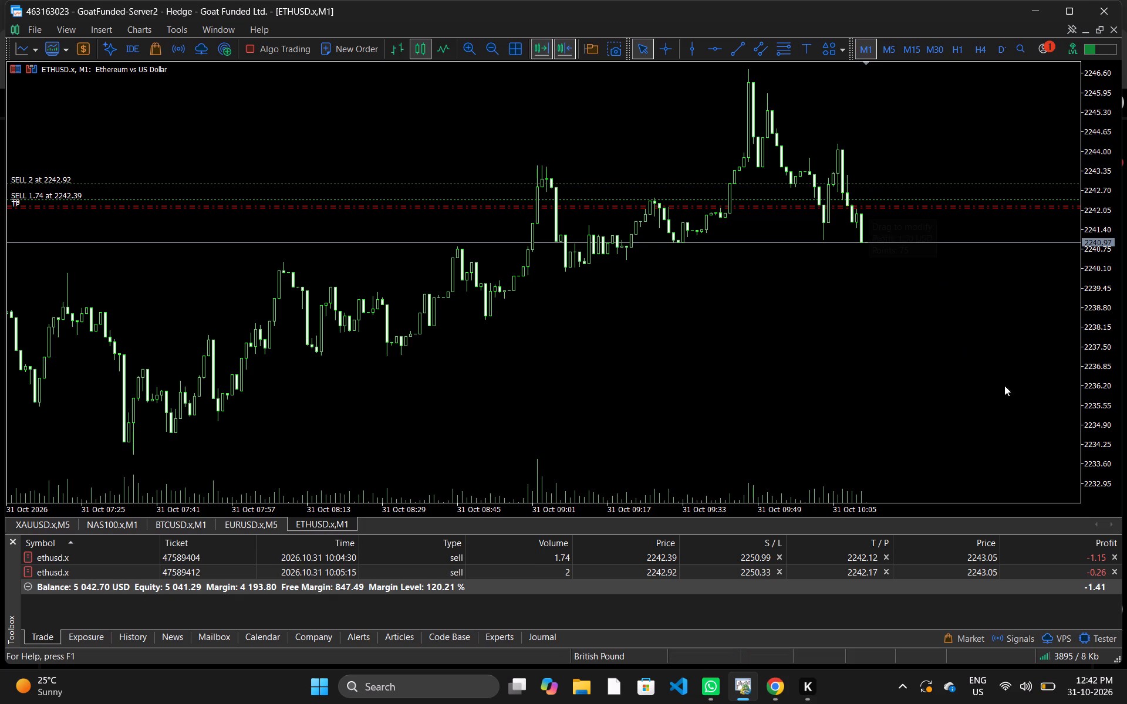
pyautogui.moveTo(998, 354); pyautogui.dragTo(972, 333)
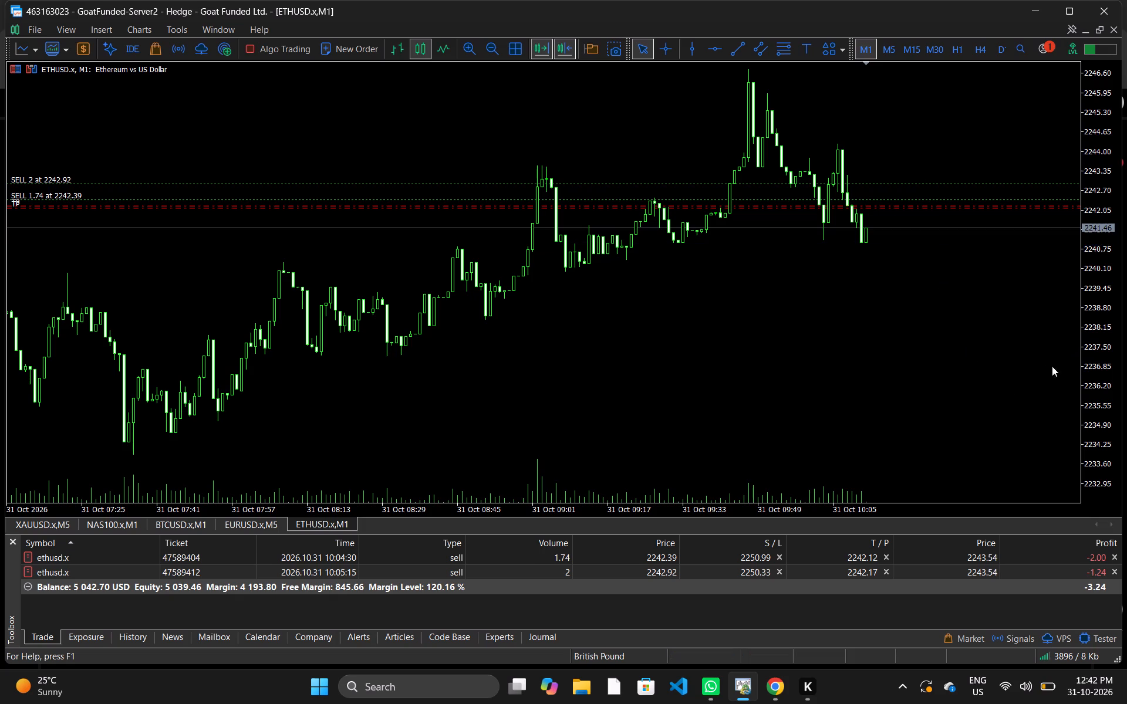
# Close both open ETHUSD.x sell positions, the 1.74 one first and the volume-2 one second.
pyautogui.click(1113, 560)
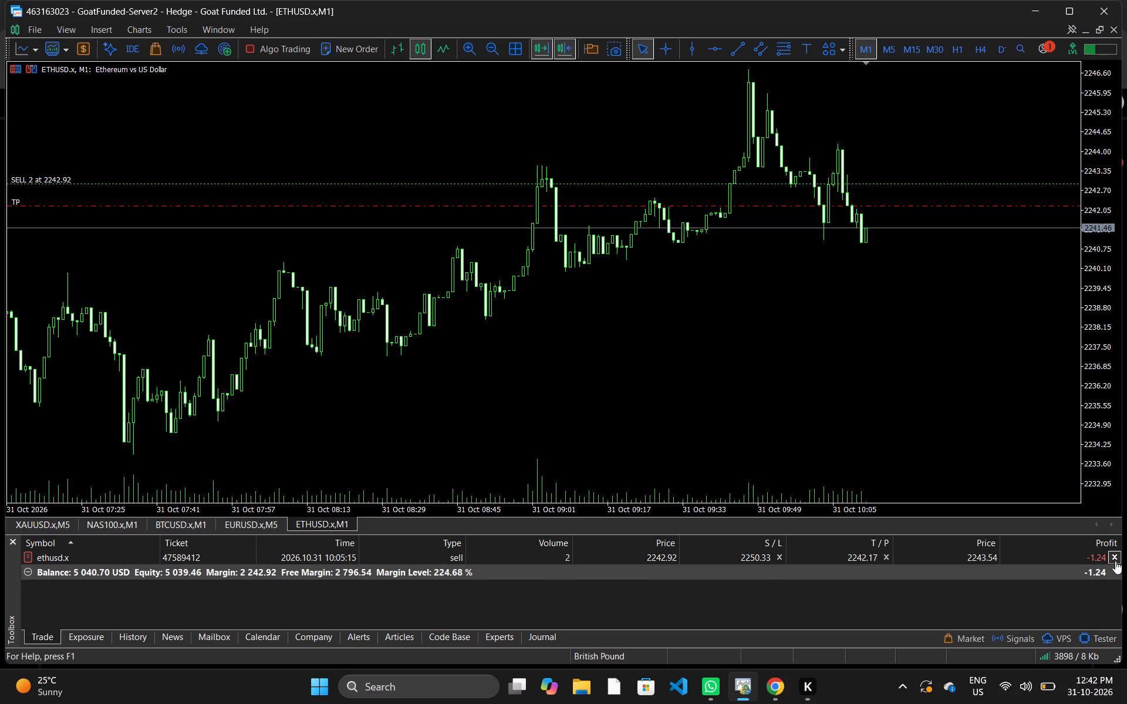
pyautogui.click(1115, 560)
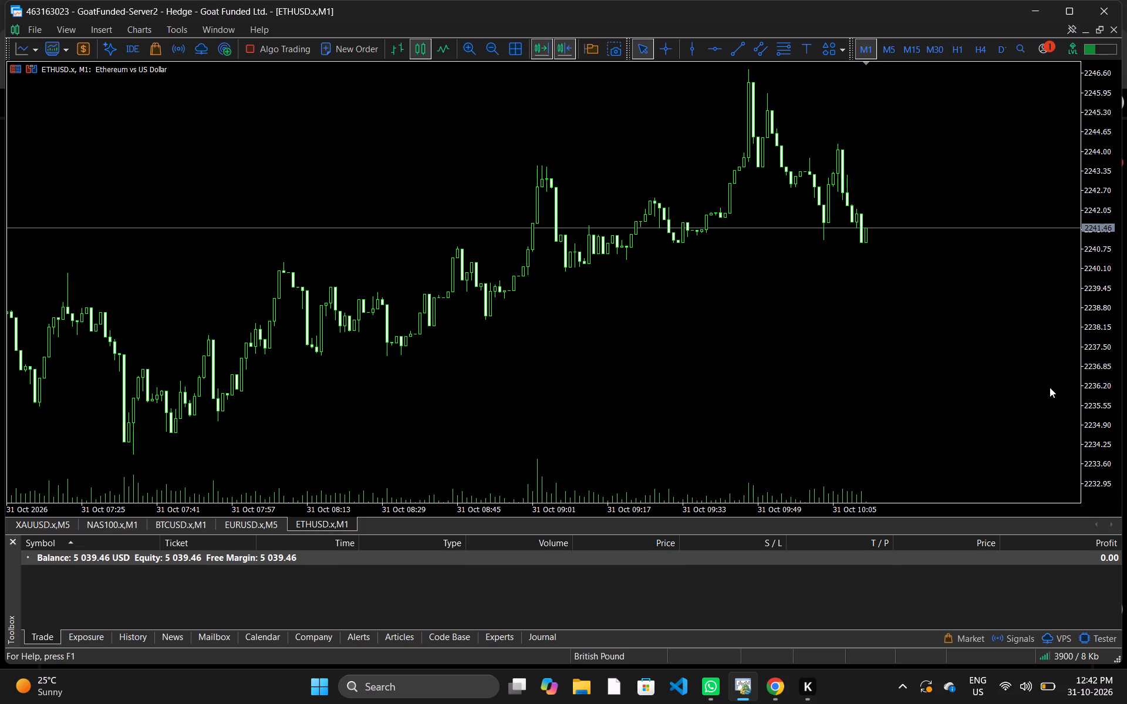
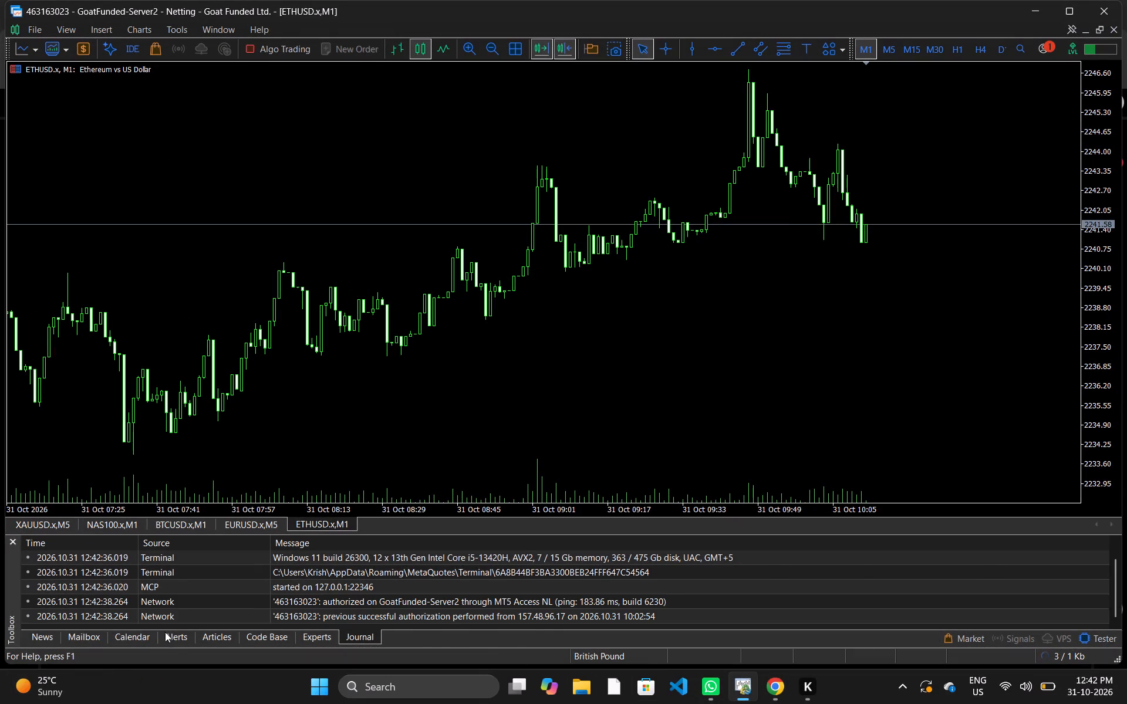
# Review the most recent closed ETHUSD.x trades in the account's trade history.
pyautogui.click(138, 634)
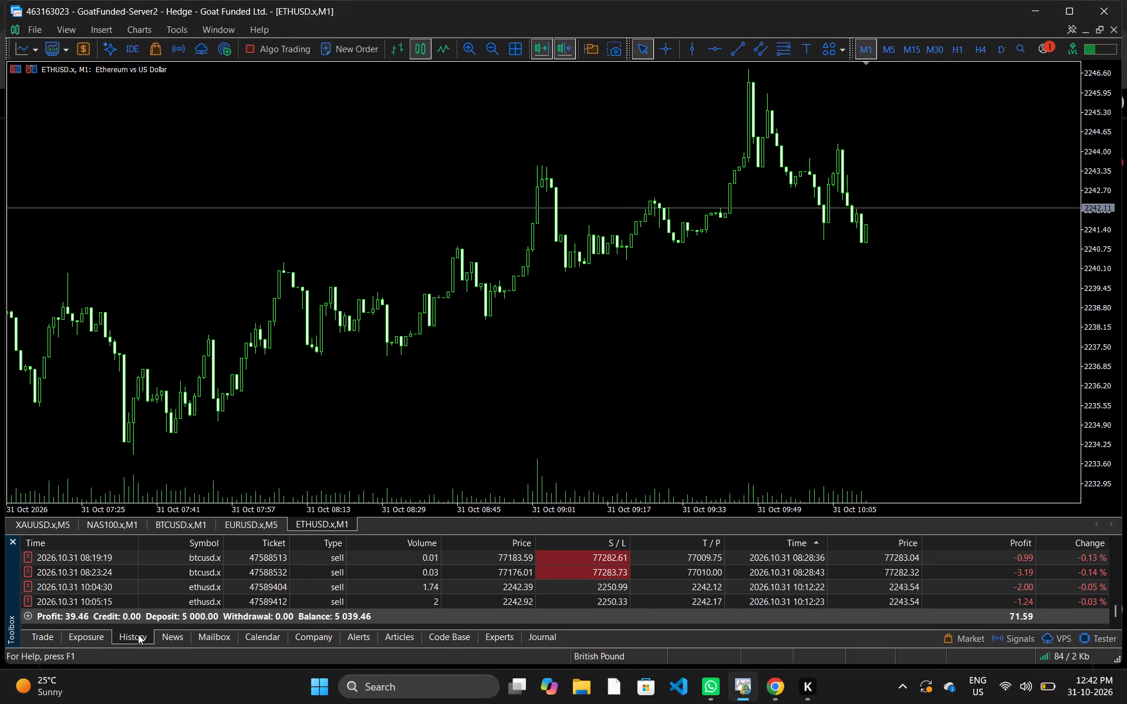
pyautogui.scroll(-1, 766, 584)
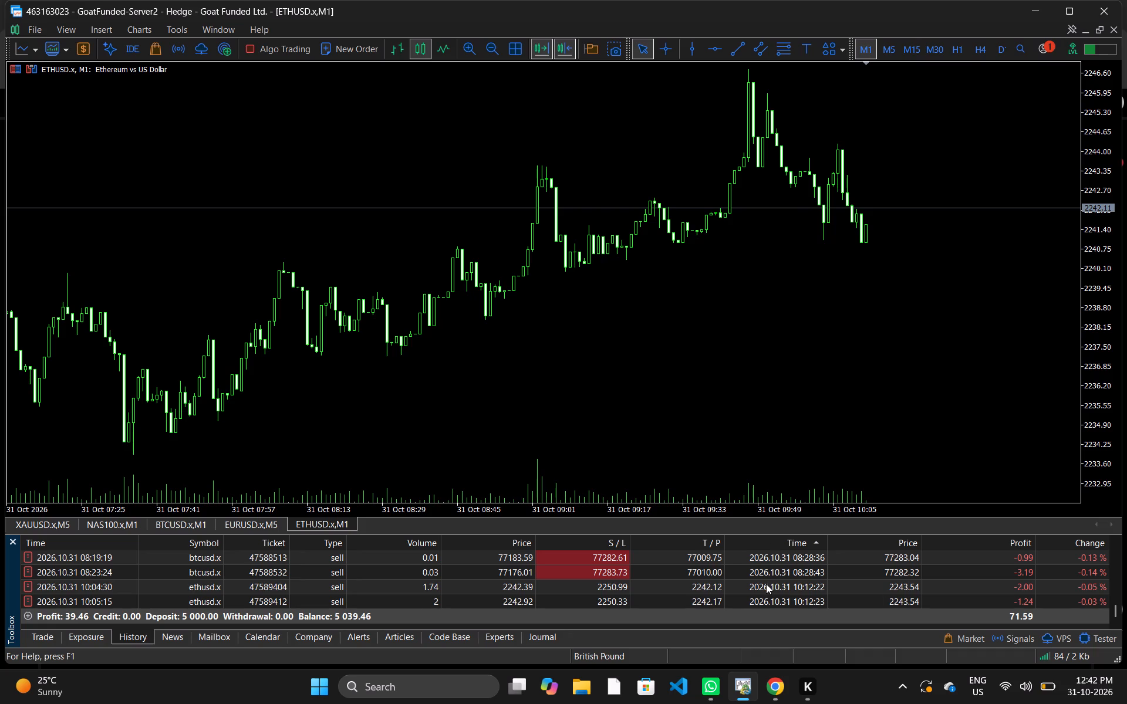
pyautogui.scroll(-1, 766, 584)
# Close the MetaTrader 5 terminal to return to the ETHUSD chart in TradingView.
pyautogui.click(1105, 7)
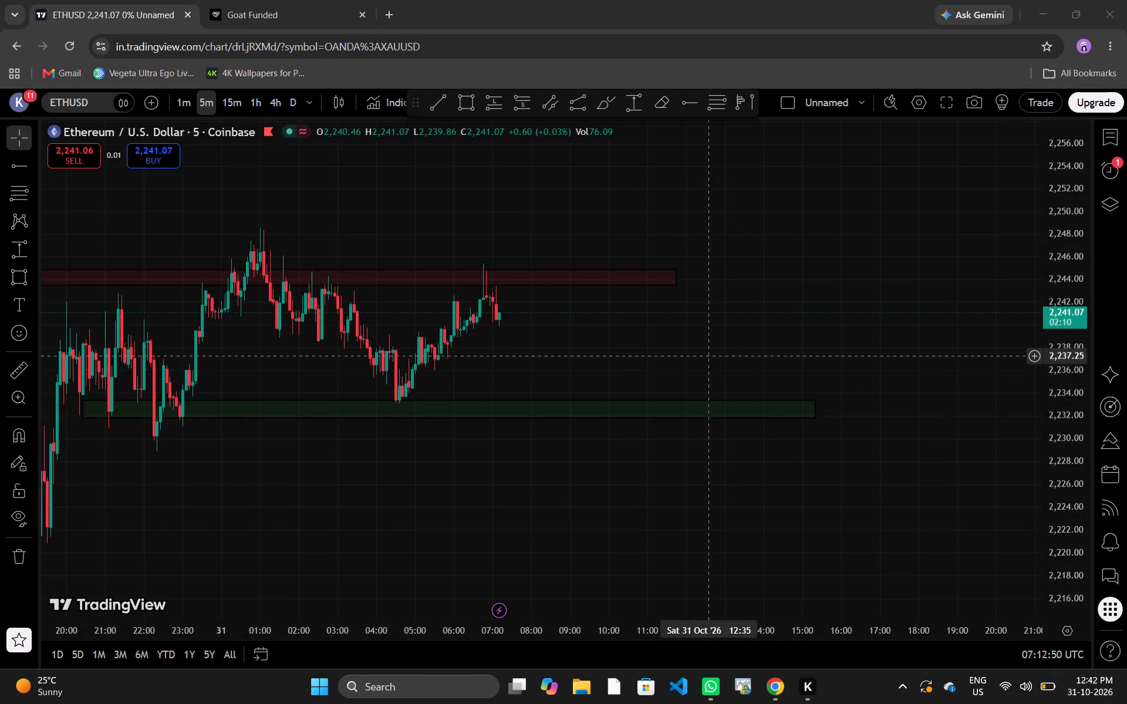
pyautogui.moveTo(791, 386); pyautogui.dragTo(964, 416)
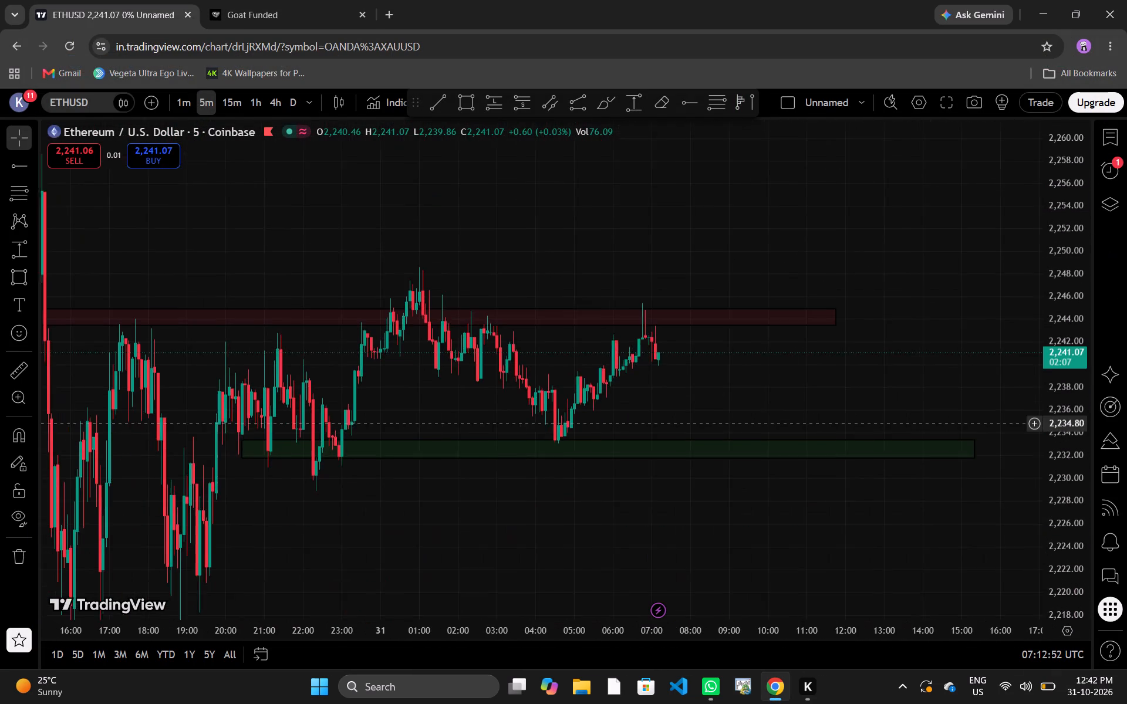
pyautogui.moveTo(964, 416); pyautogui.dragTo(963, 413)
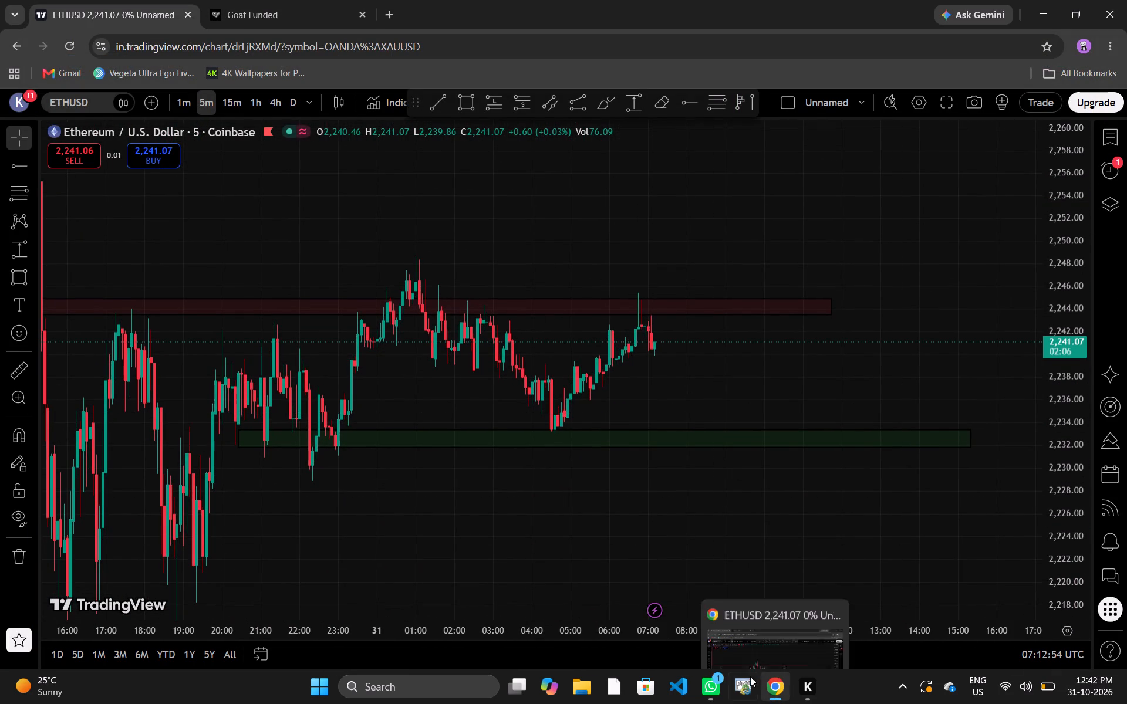